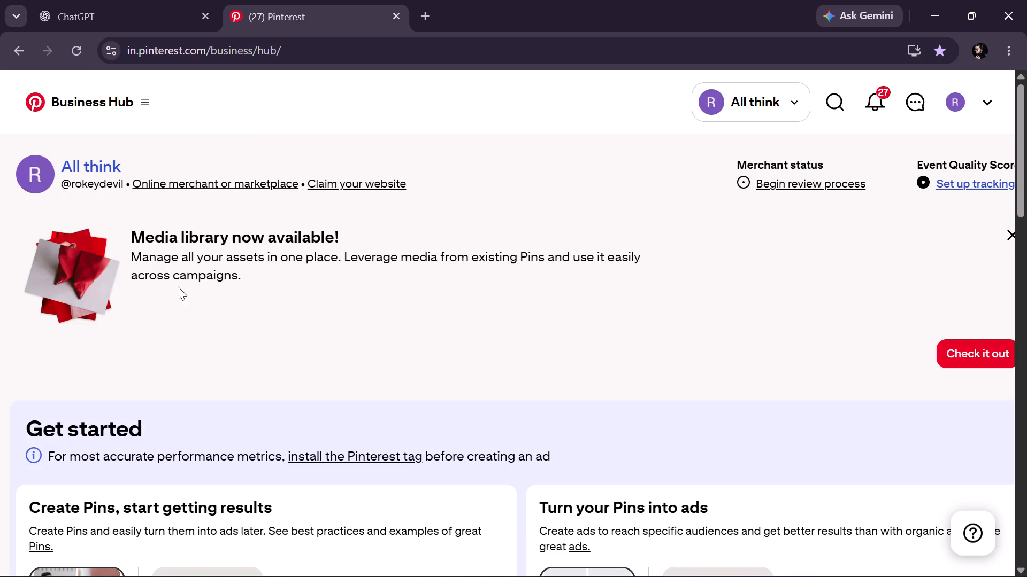
left_click(101, 103)
left_click(120, 245)
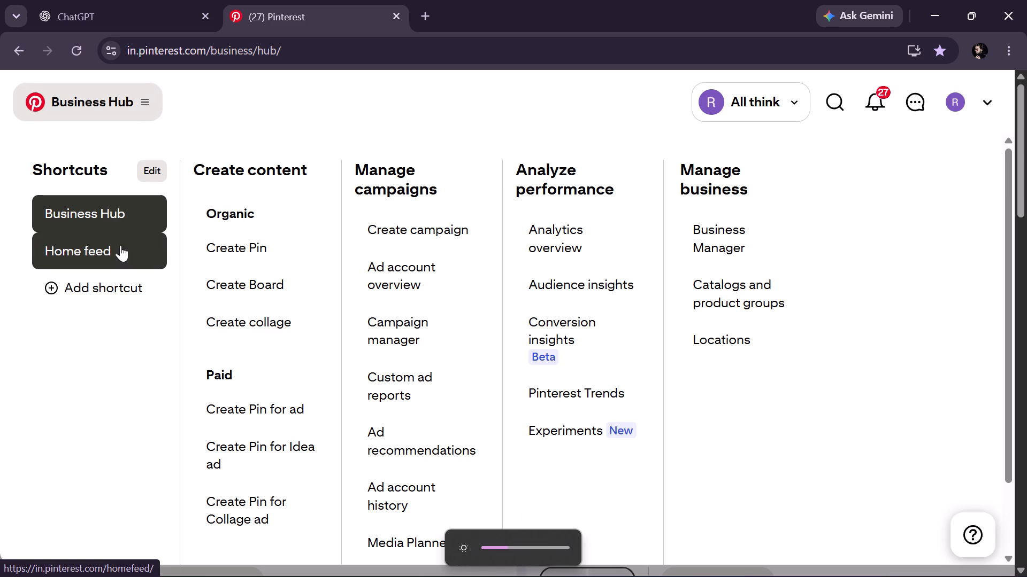
Browse the Pinterest home feed for a food poster design to use as a reference.
scroll(540, 341, "down", 1)
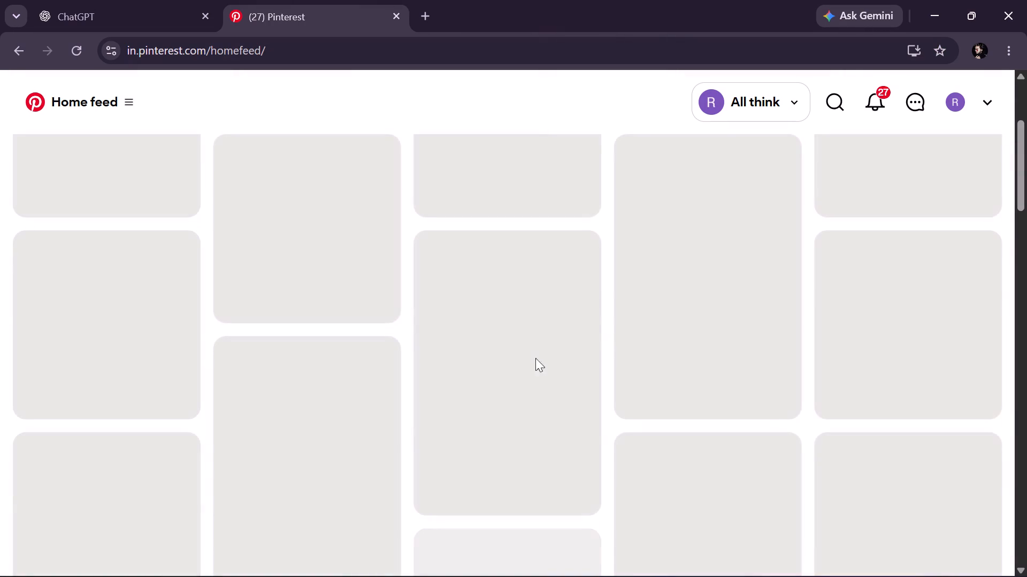
scroll(493, 415, "up", 6)
scroll(493, 415, "down", 2)
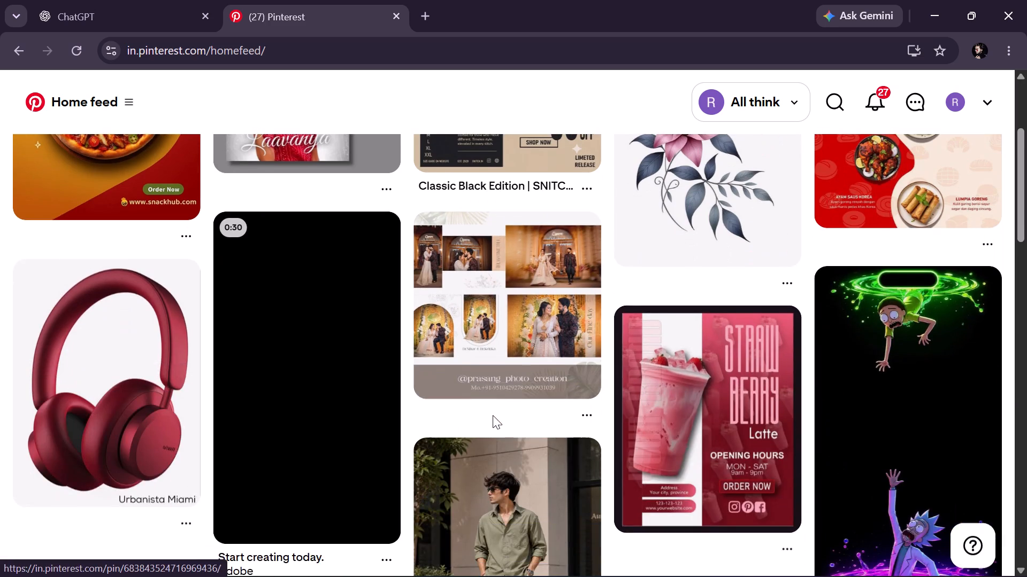
scroll(493, 415, "up", 2)
scroll(378, 372, "down", 2)
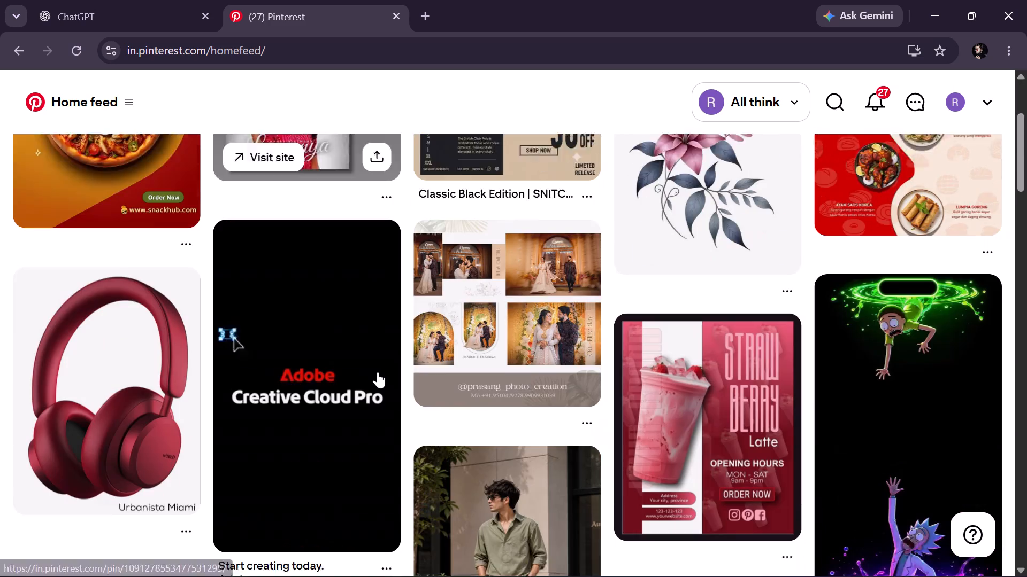
scroll(378, 372, "down", 7)
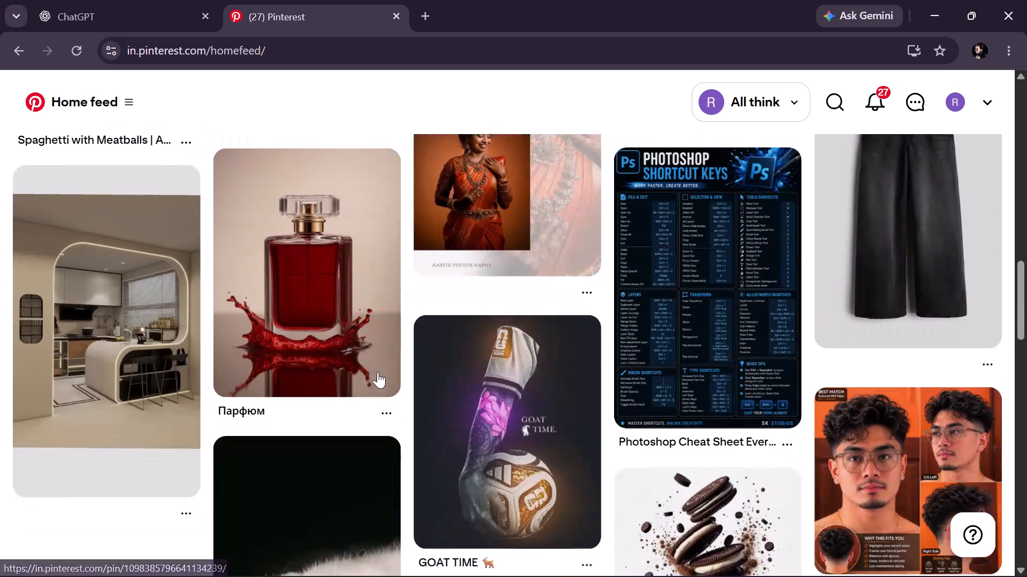
scroll(378, 372, "down", 6)
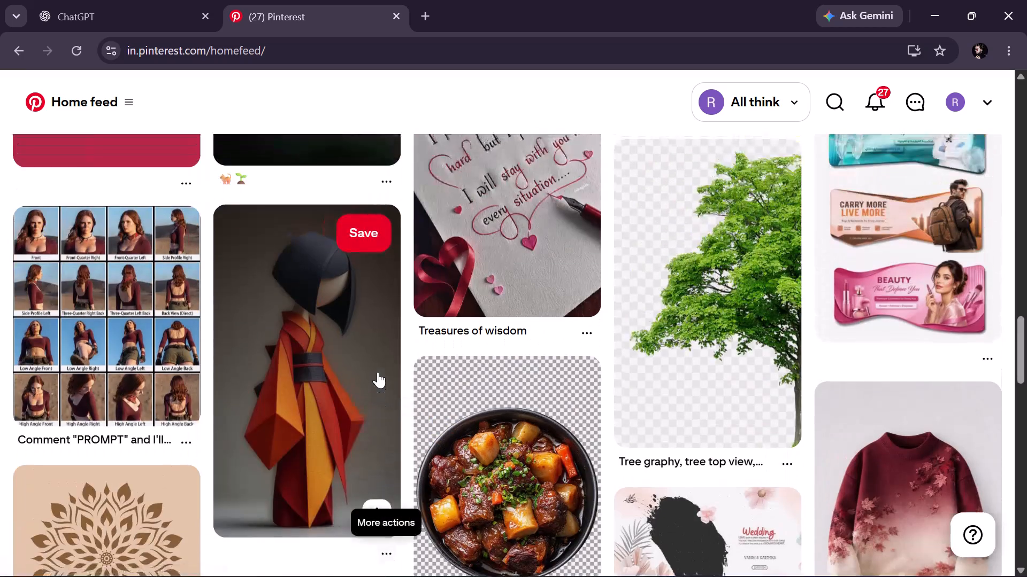
scroll(378, 372, "down", 6)
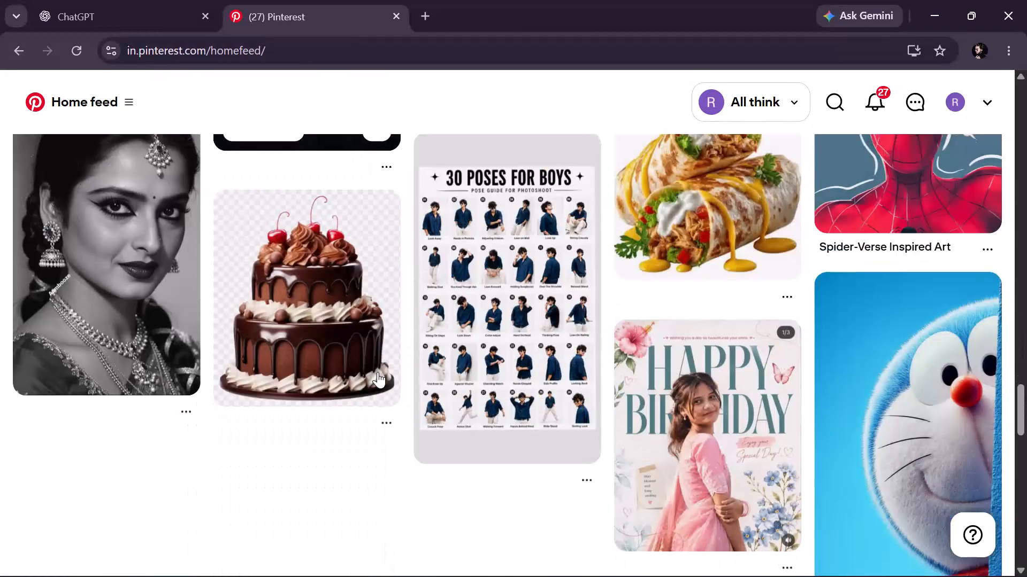
scroll(378, 372, "down", 6)
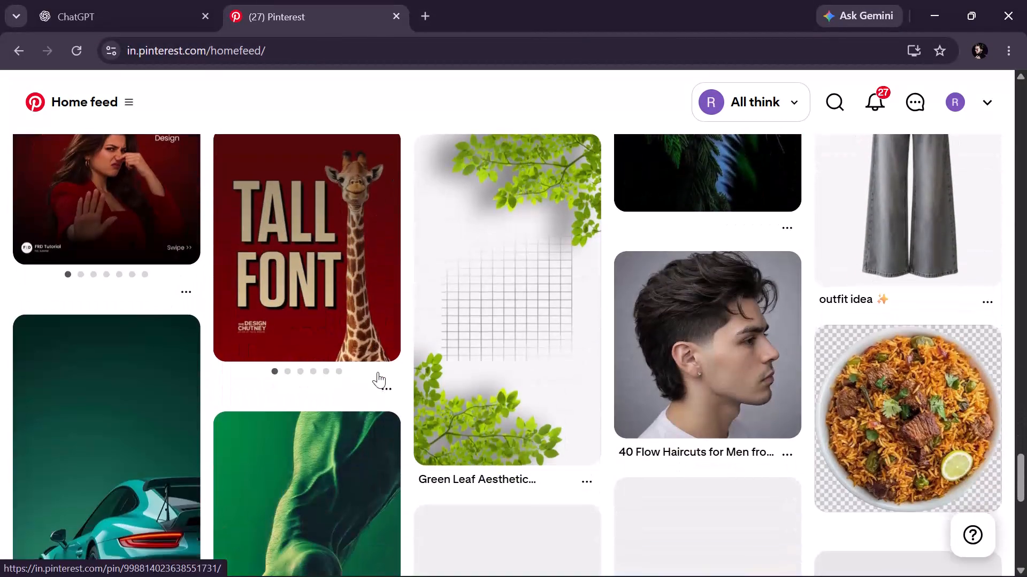
scroll(378, 372, "down", 6)
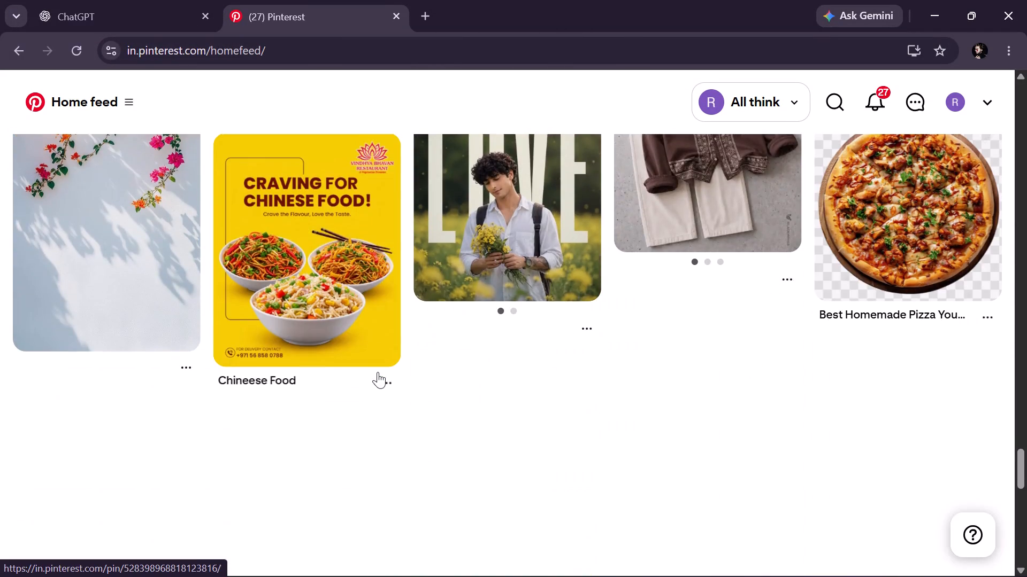
scroll(378, 372, "up", 11)
scroll(378, 372, "down", 1)
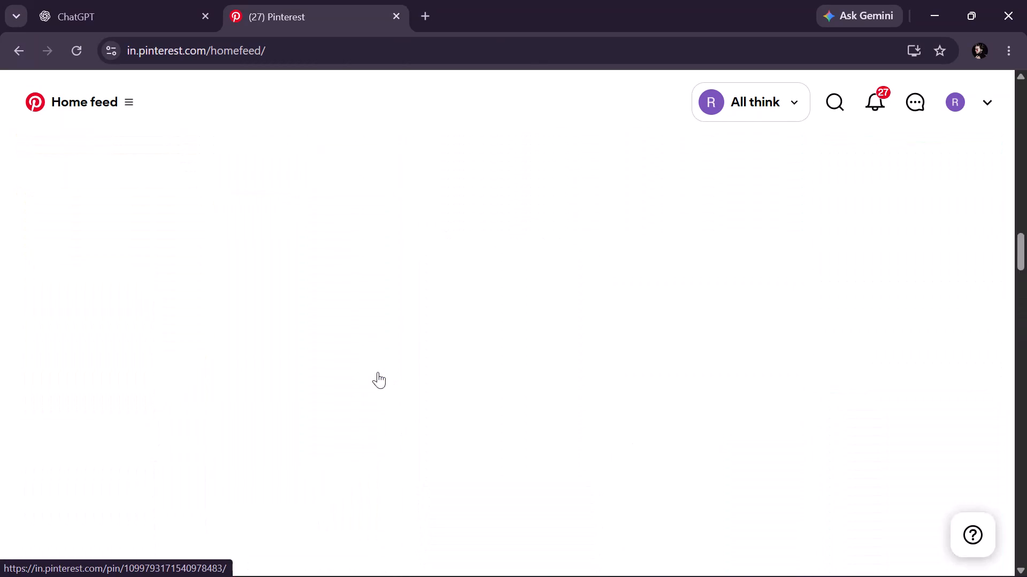
scroll(378, 372, "down", 2)
scroll(378, 372, "up", 3)
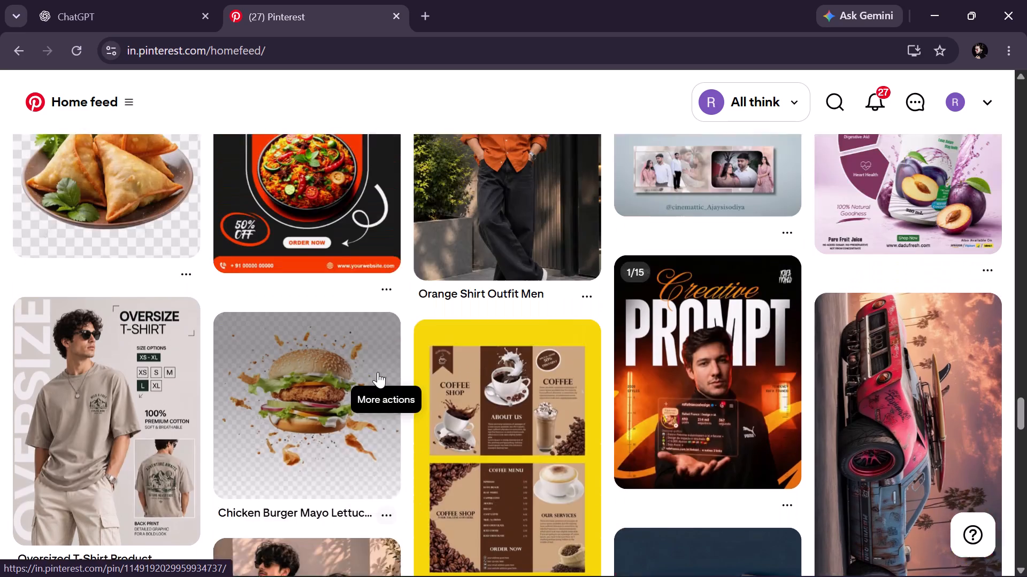
scroll(378, 372, "up", 7)
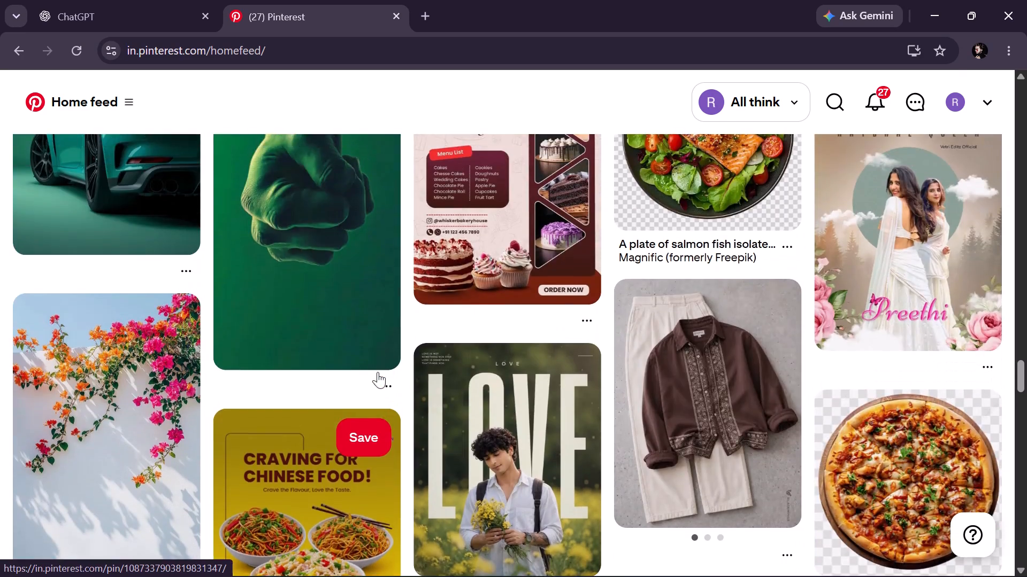
scroll(378, 372, "up", 10)
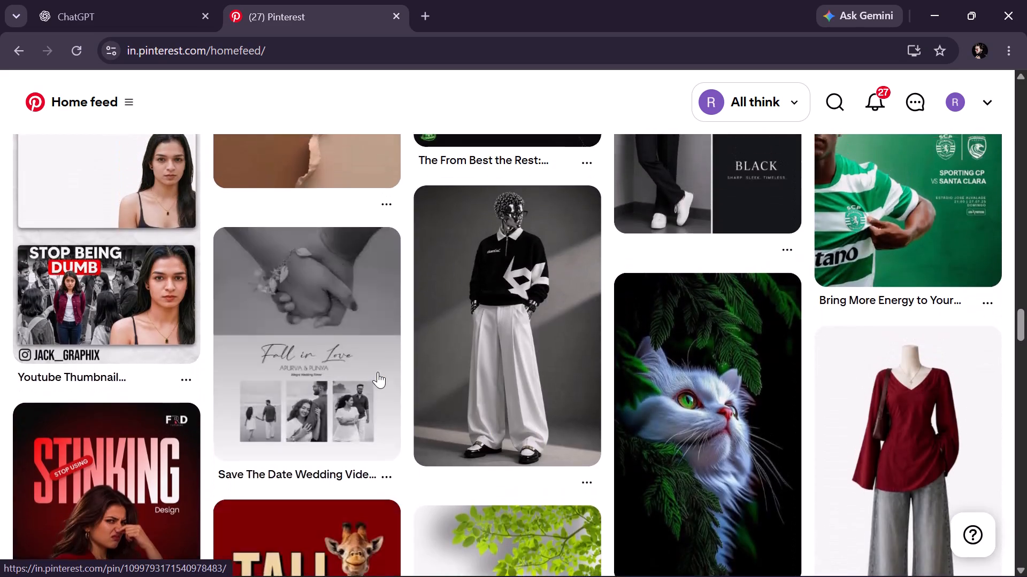
scroll(378, 372, "up", 2)
scroll(378, 372, "down", 2)
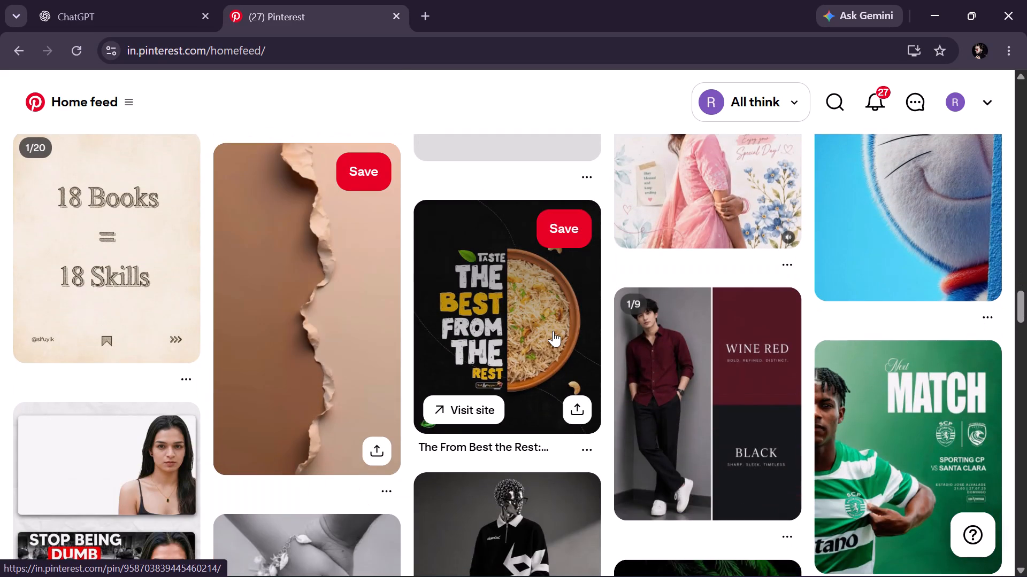
Open the "Taste the Best from the Rest" food pin and, from its related designs, open the Special Big Burger poster as a reference.
left_click(505, 332)
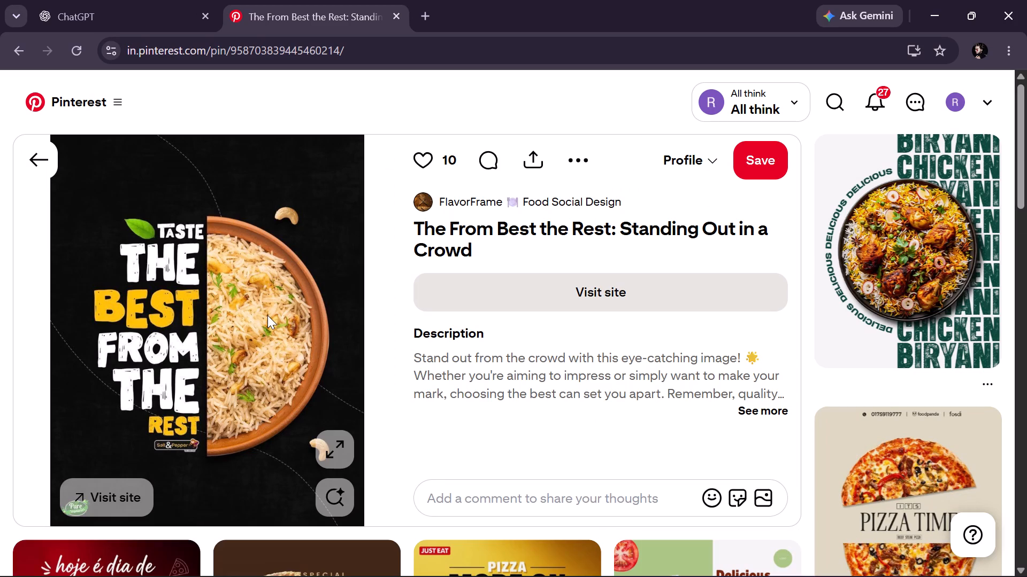
scroll(546, 230, "down", 2)
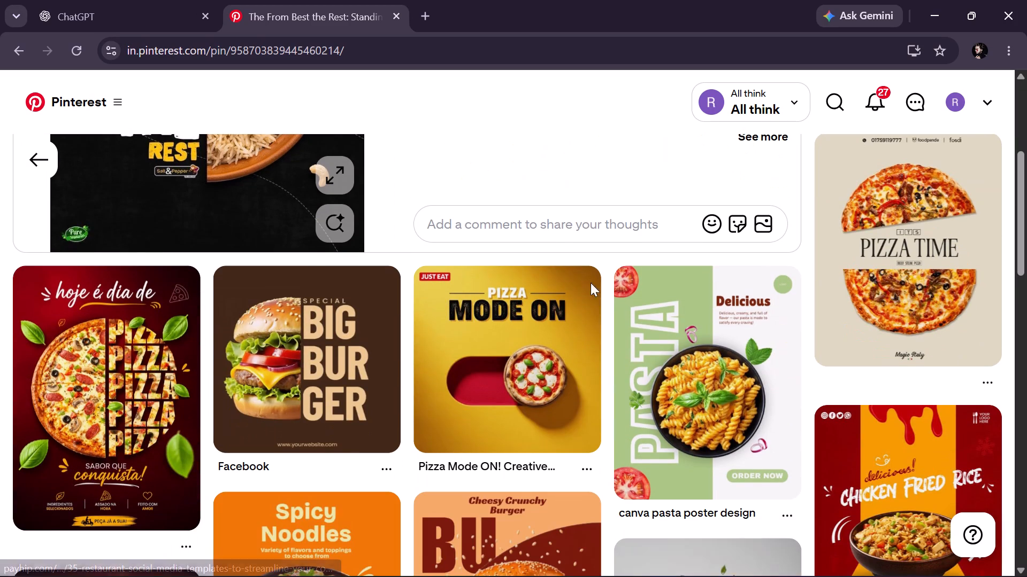
scroll(606, 364, "down", 1)
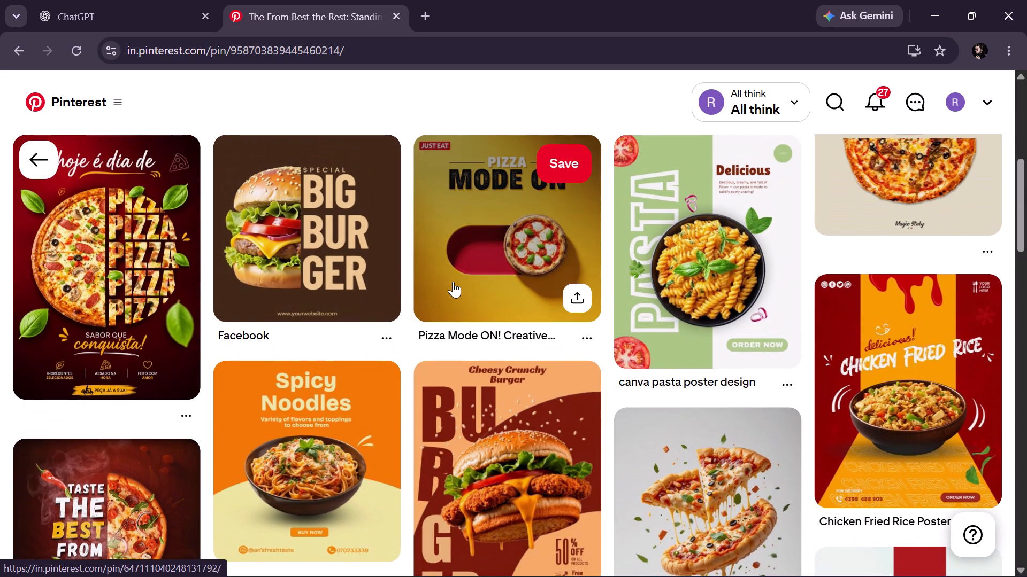
left_click(306, 247)
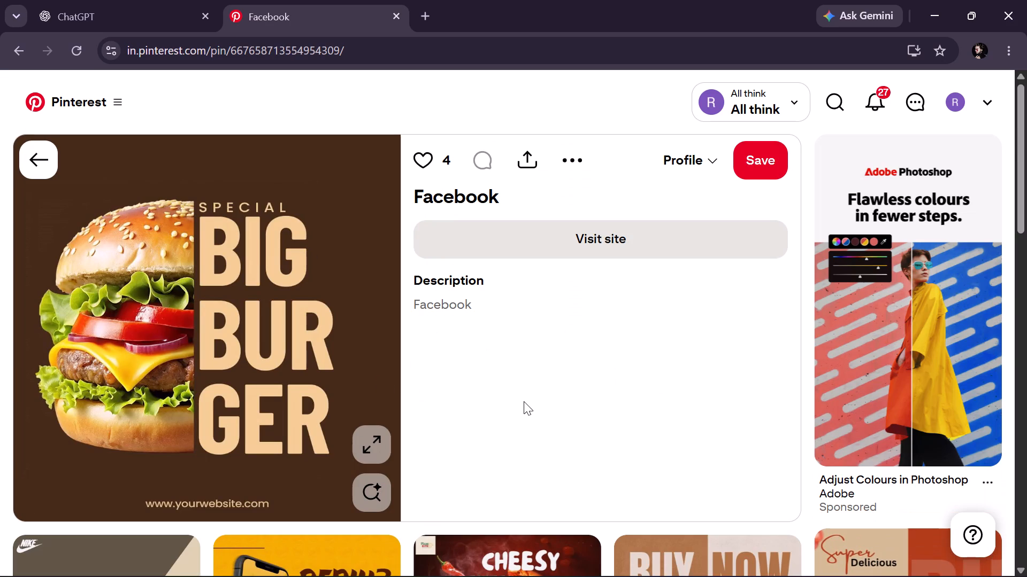
Search the computer for "photo" and launch the top match.
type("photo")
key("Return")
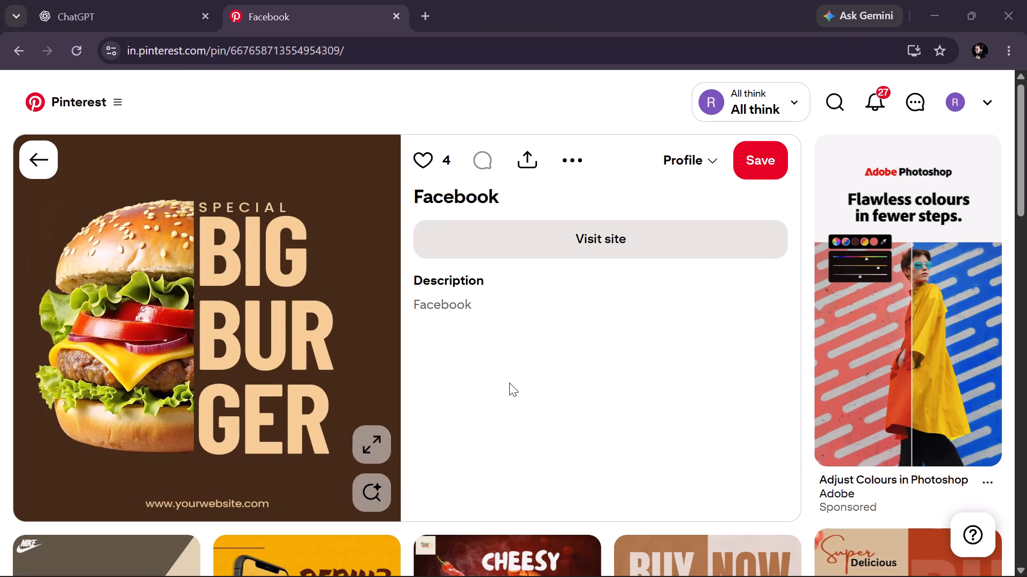
Switch to Photoshop and open the recent pizza poster file Untitled-1.psd.
scroll(509, 383, "down", 4)
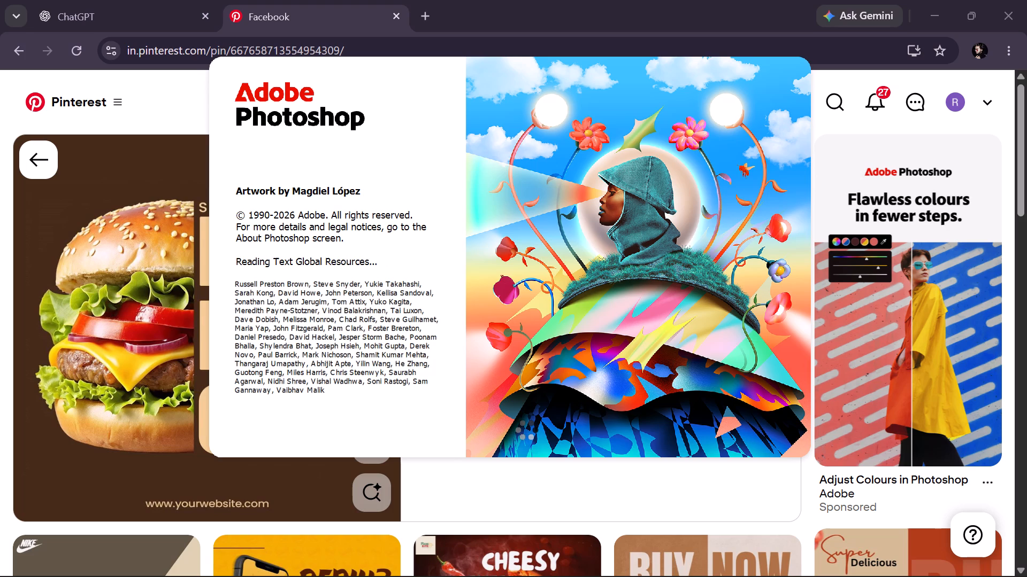
scroll(526, 430, "down", 5)
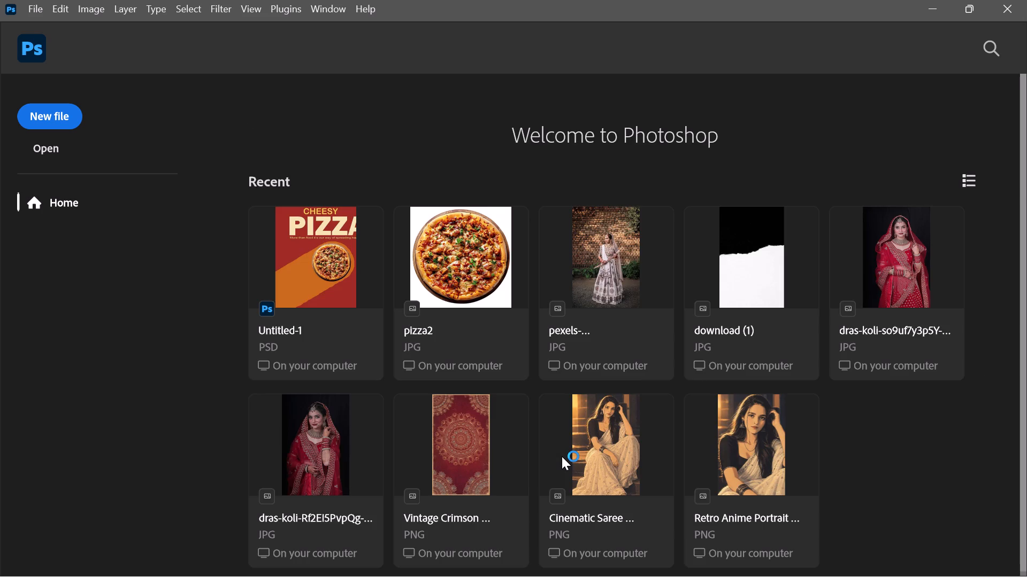
left_click(346, 275)
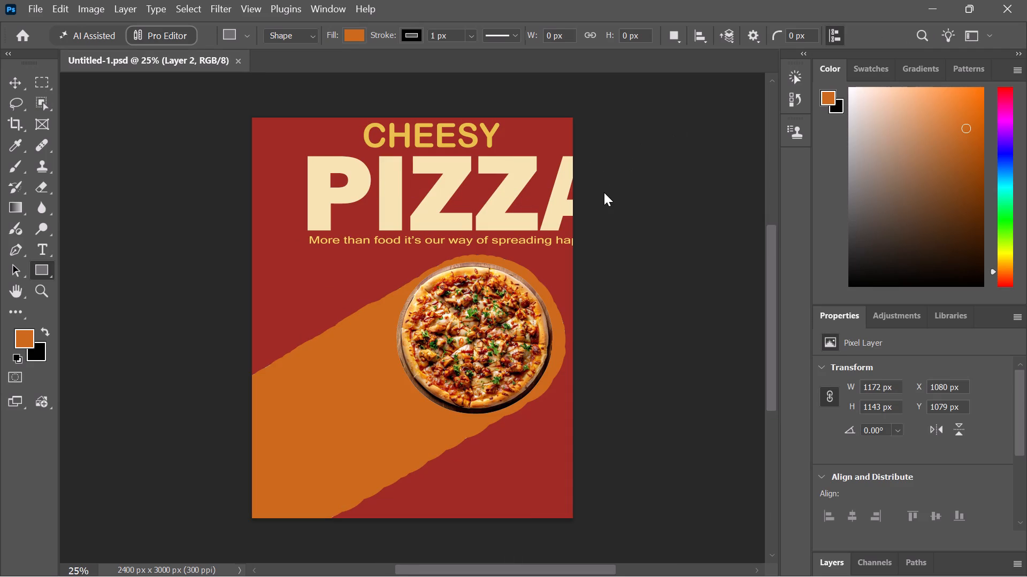
Create a new document from the Portrait, 8 x 10 preset, 8 x 10 in at 300 ppi in RGB with a white background.
key("ctrl+n")
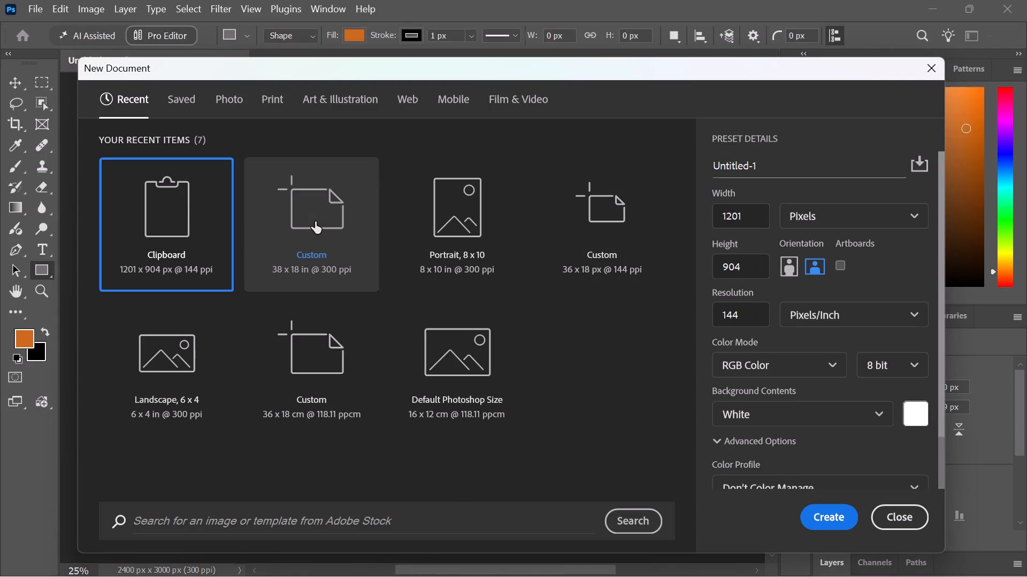
left_click(441, 216)
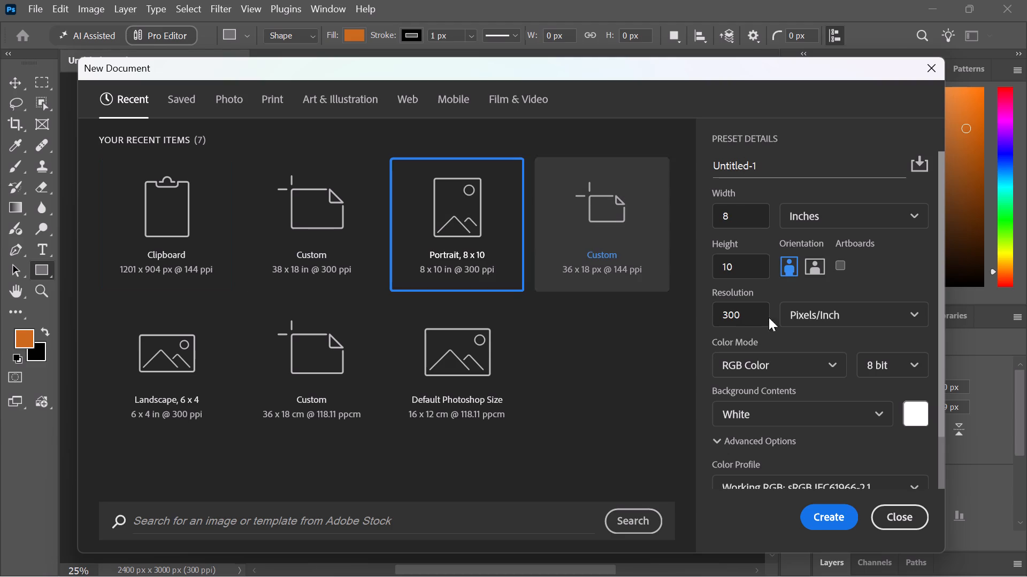
left_click(836, 514)
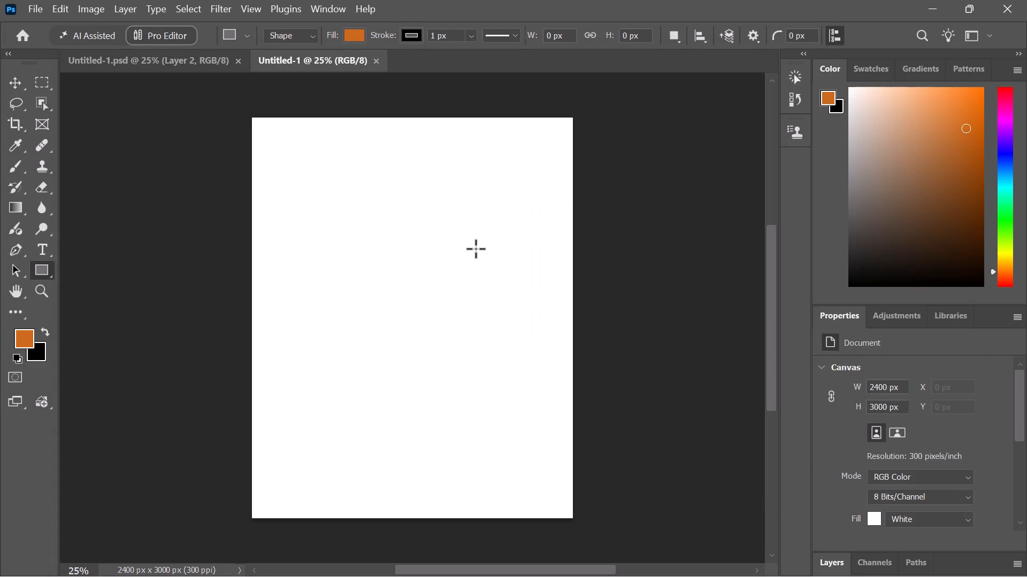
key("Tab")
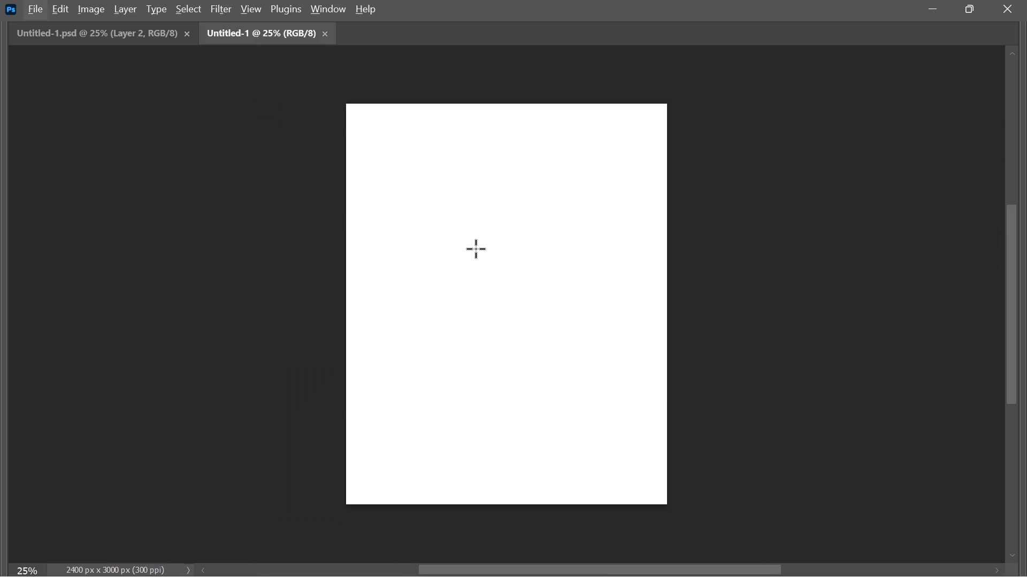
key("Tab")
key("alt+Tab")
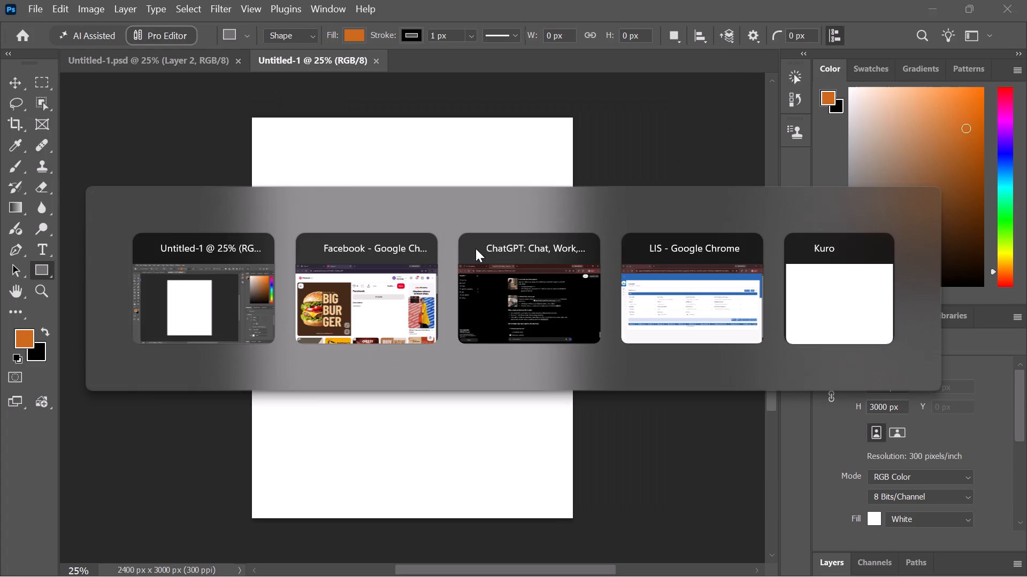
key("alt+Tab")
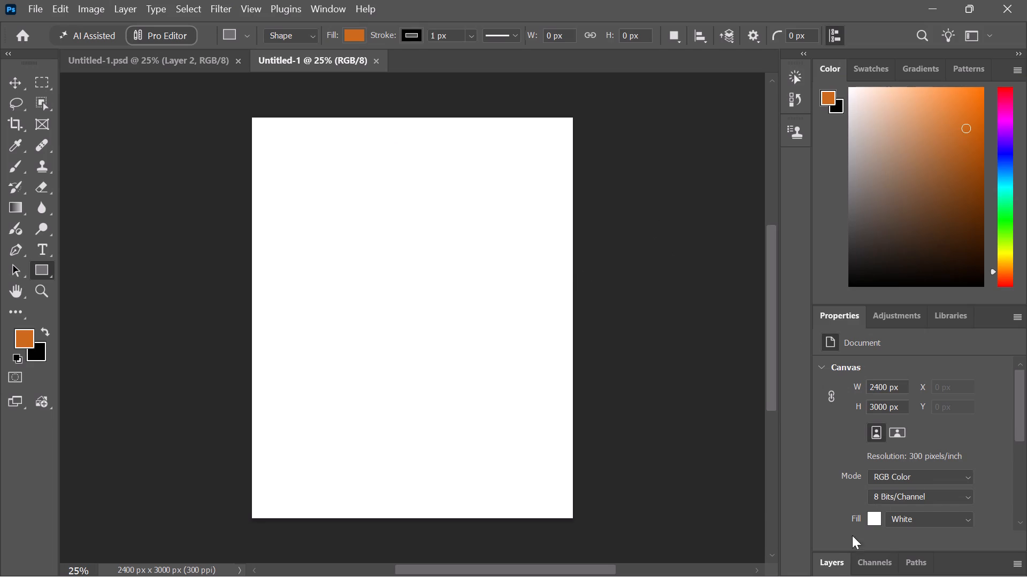
Show the document's layers and duplicate the Background layer.
left_click(831, 573)
key("ctrl+j")
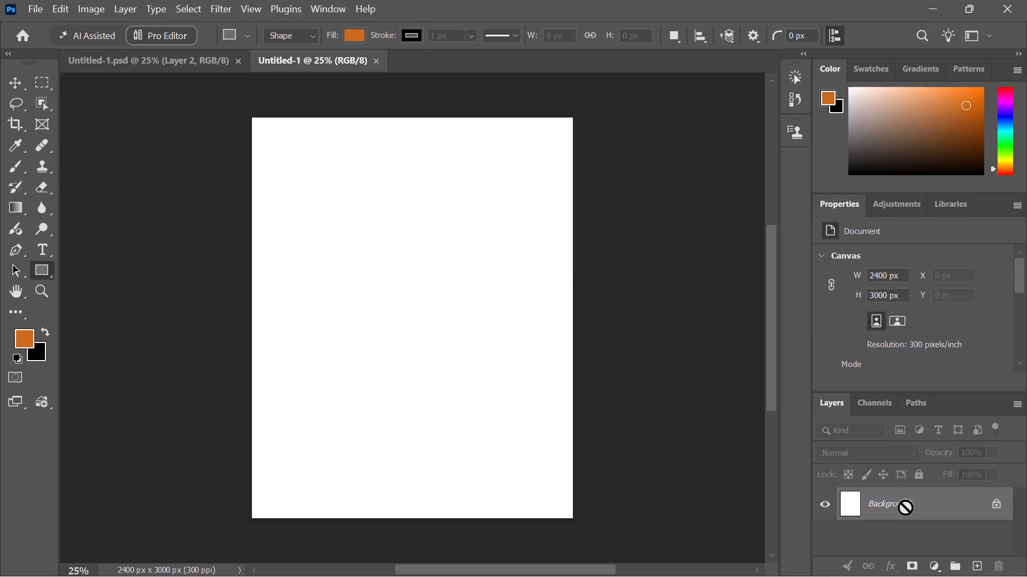
Add a Solid Color fill layer above Layer 1 in dark brown #5c310e, comparing the shade with the Pinterest burger poster in Chrome.
right_click(939, 573)
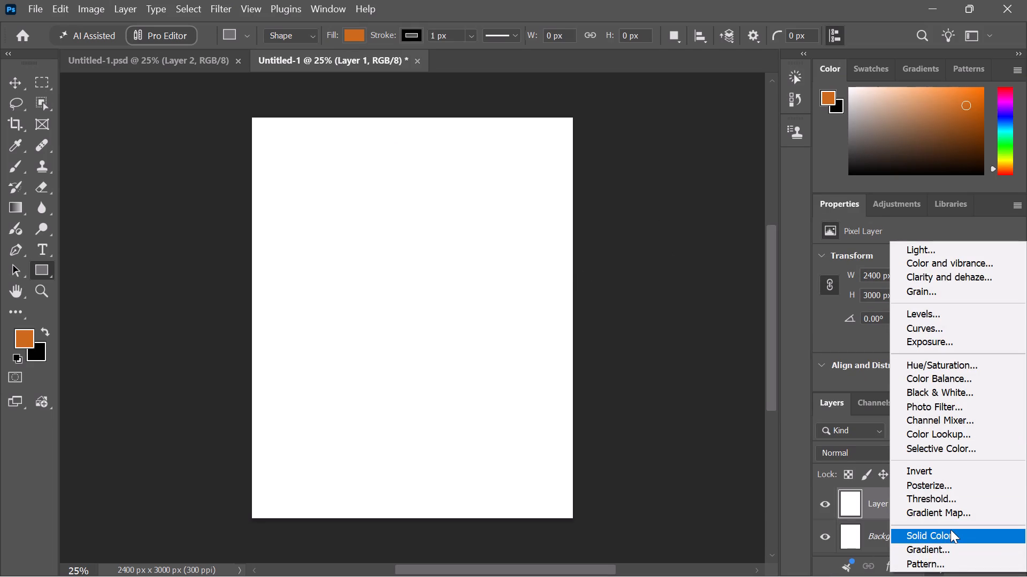
left_click(951, 529)
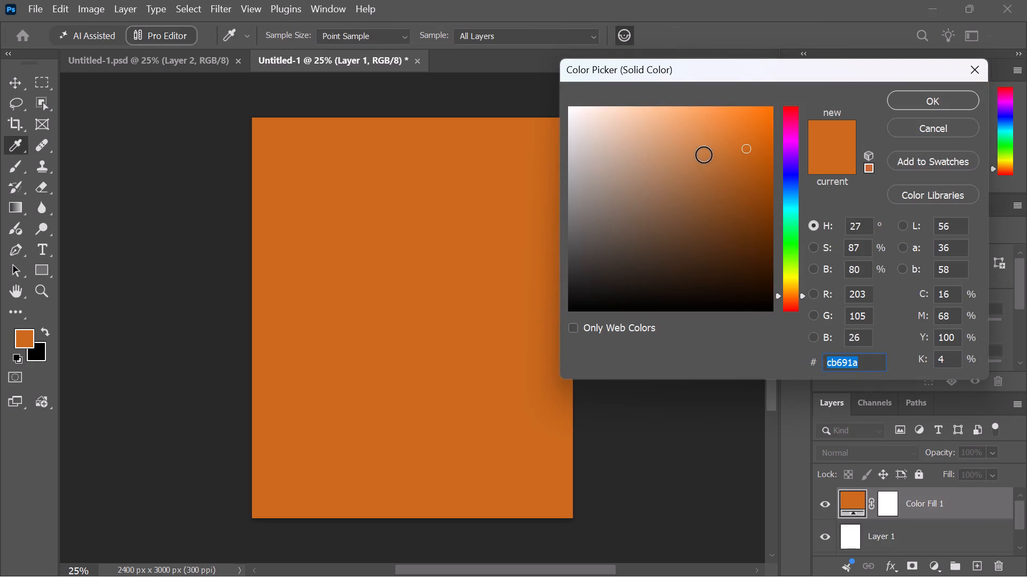
left_click(721, 186)
left_click(756, 211)
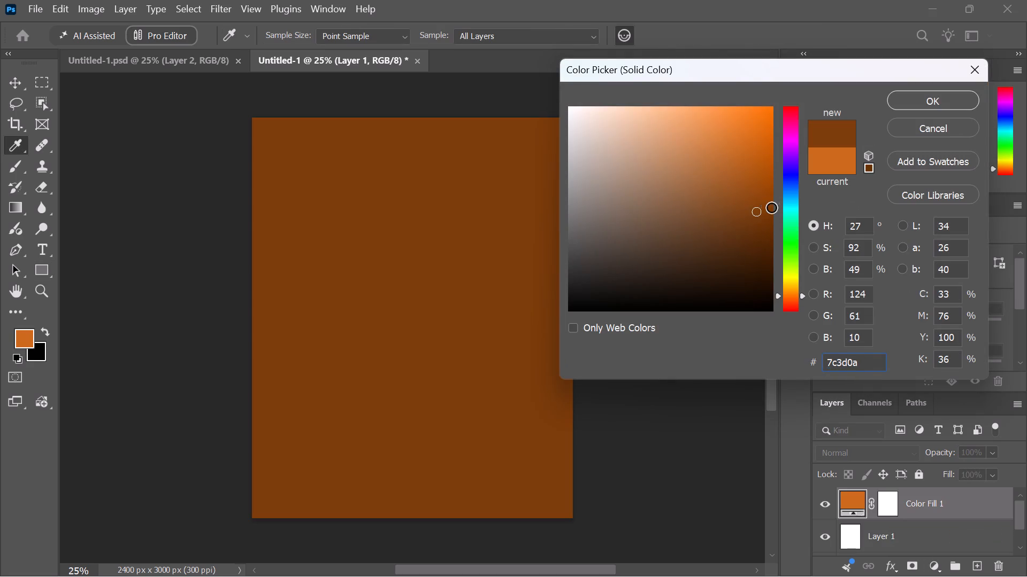
left_click(771, 207)
left_click(771, 217)
key("alt+Tab")
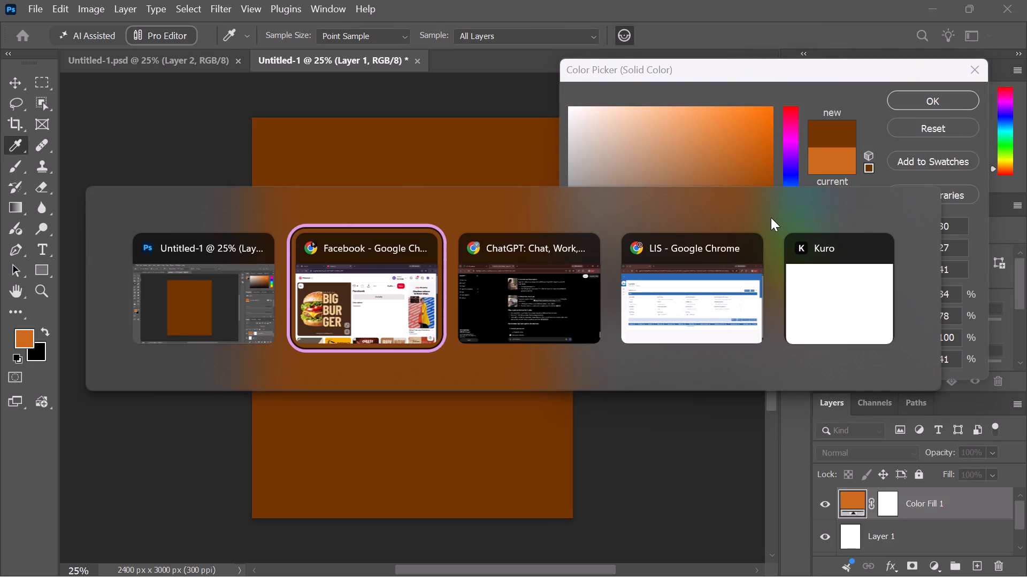
key("alt+Tab")
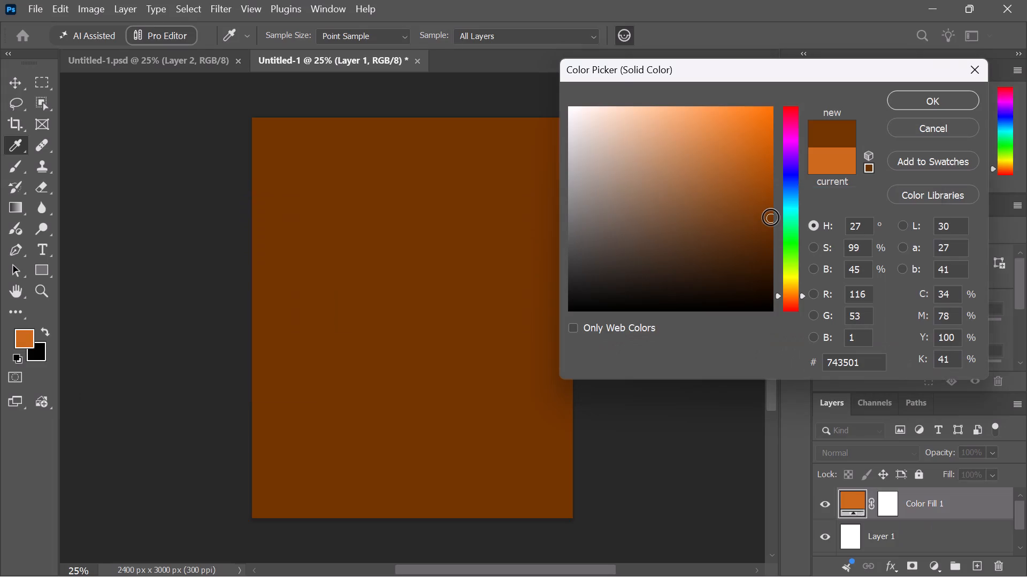
left_click(763, 232)
left_click(764, 243)
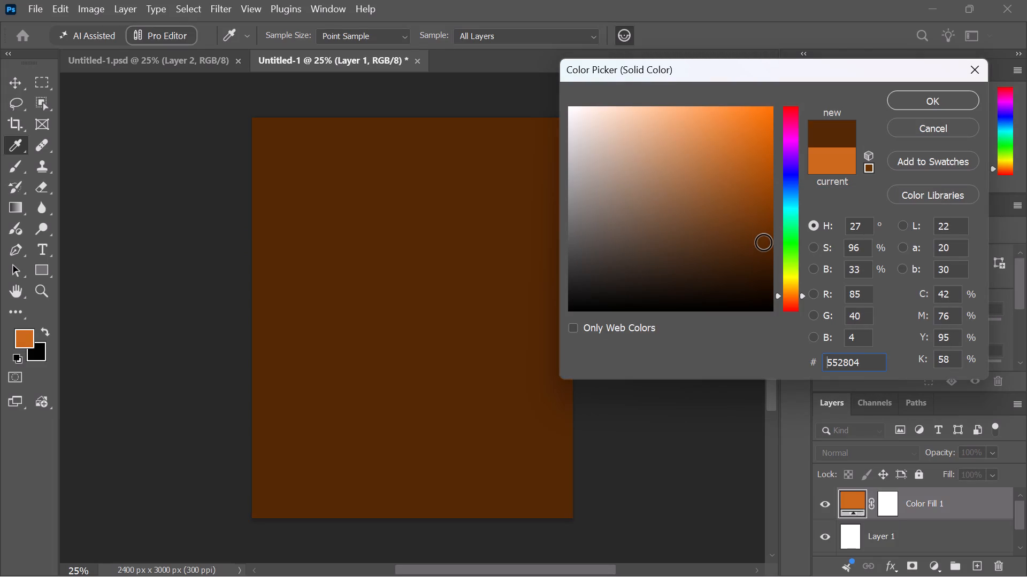
key("alt+Tab")
key("alt+Tab")
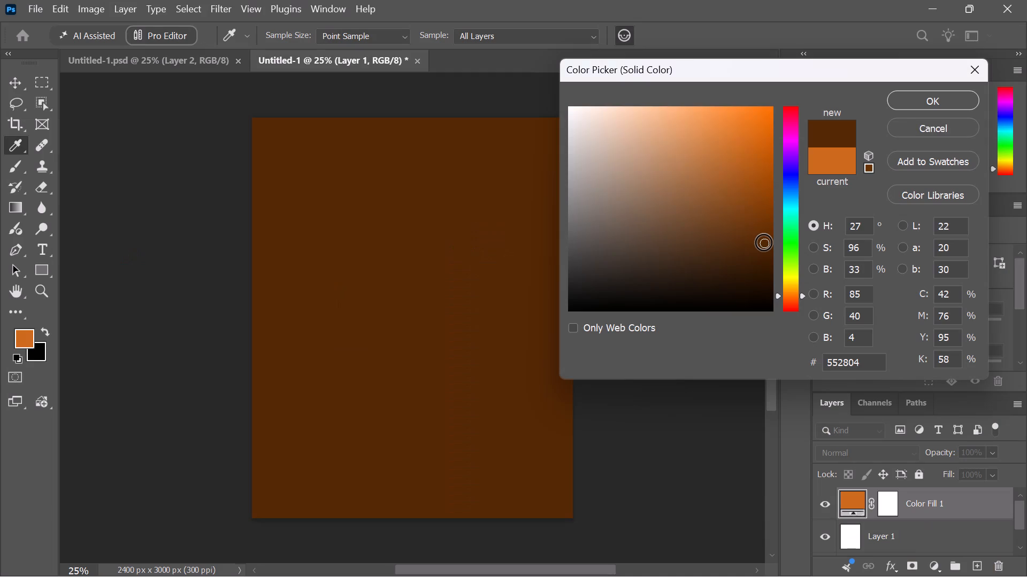
key("alt+Tab")
key("alt+Tab")
left_click(750, 245)
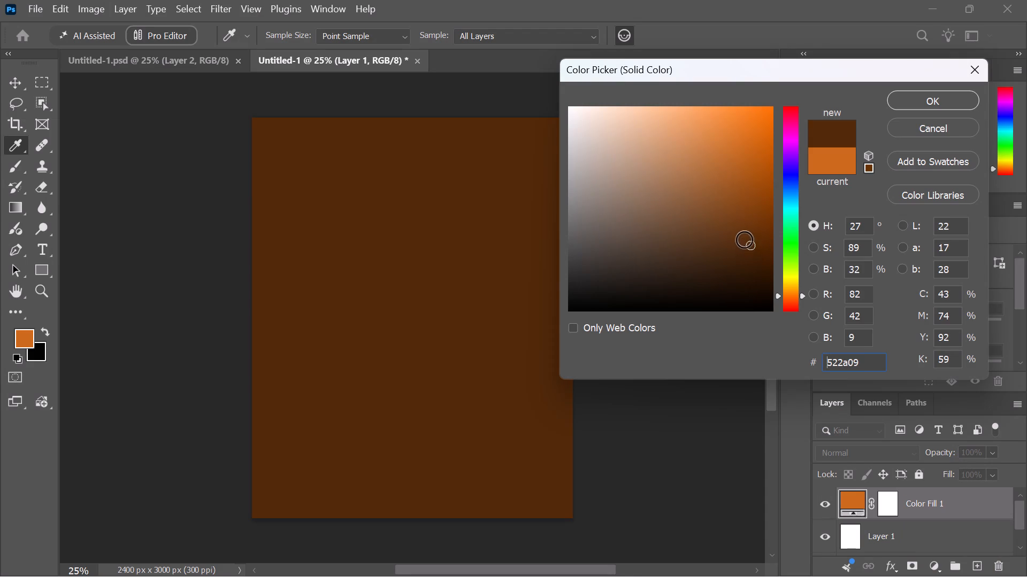
left_click(745, 240)
left_click(741, 237)
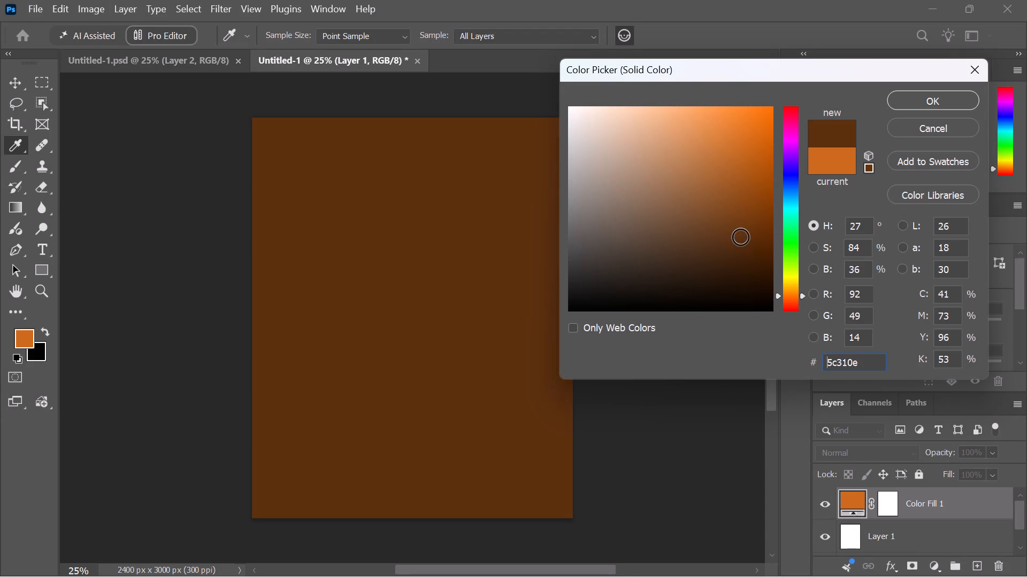
key("alt+Tab")
key("alt+Tab")
left_click(926, 97)
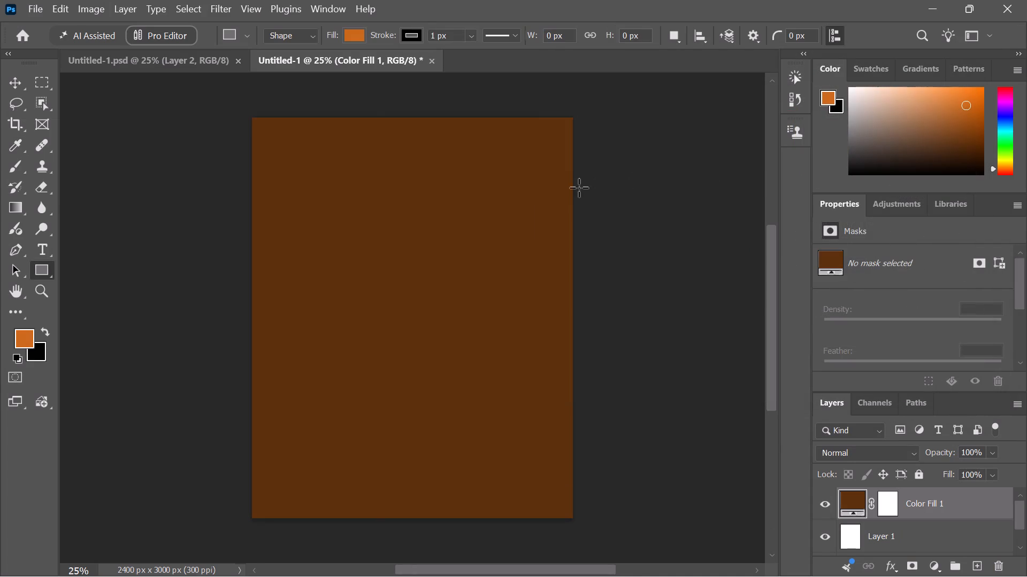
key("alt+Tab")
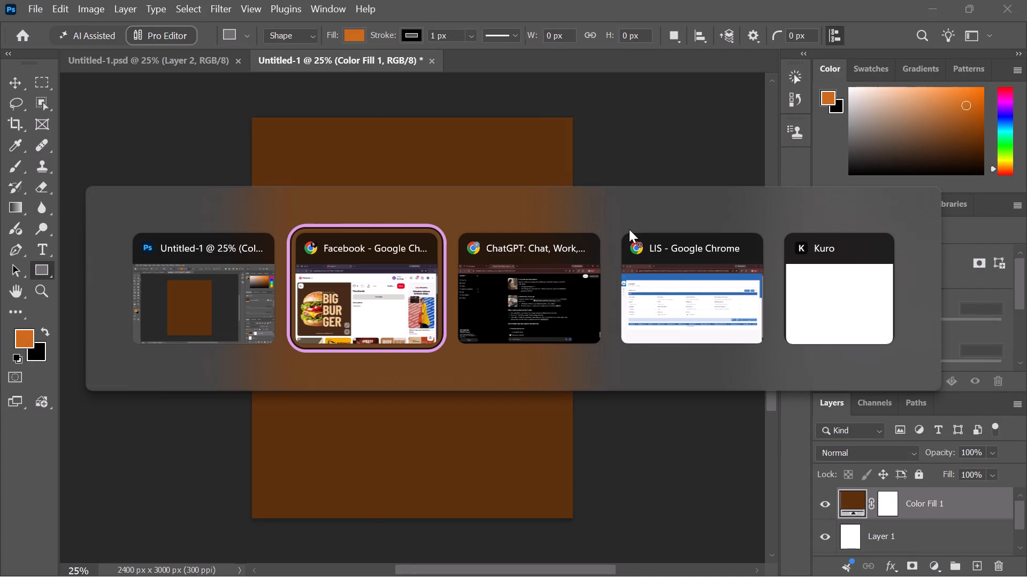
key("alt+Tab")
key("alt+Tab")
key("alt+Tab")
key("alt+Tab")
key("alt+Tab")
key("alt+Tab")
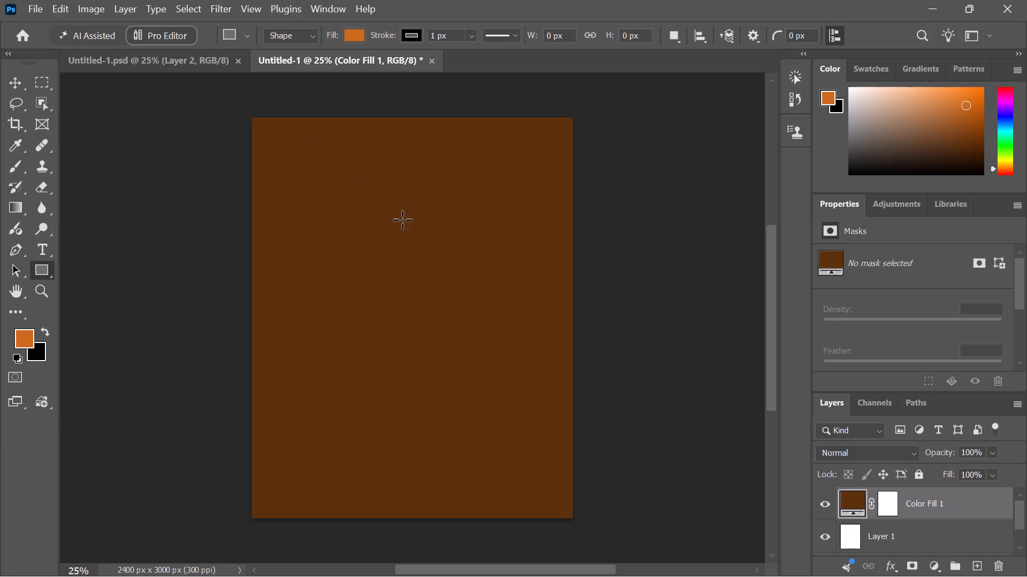
In Chrome, find the whole cheeseburger on a plain white background among the poster's related pins and download its image.
key("alt+Tab")
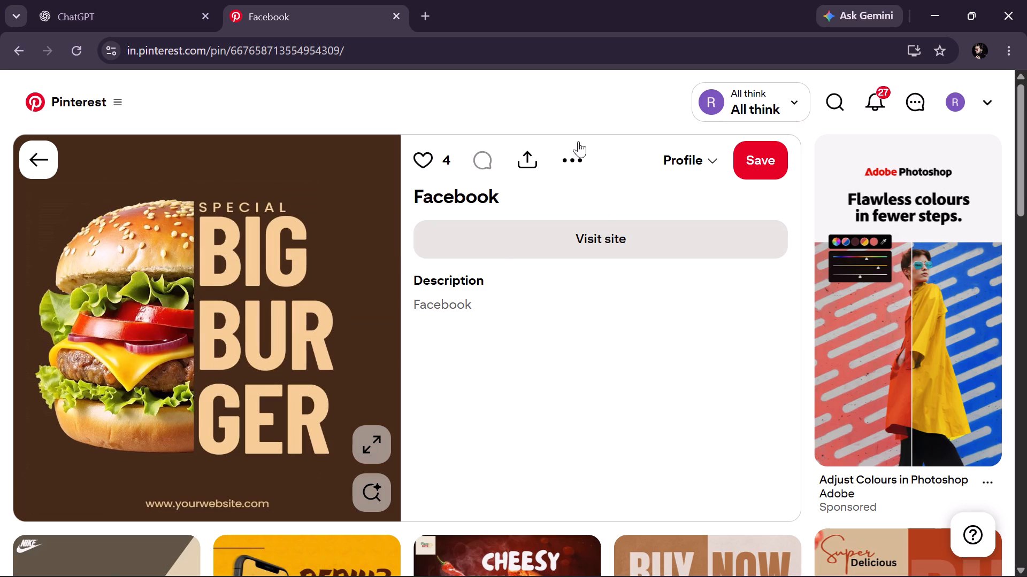
scroll(693, 318, "down", 3)
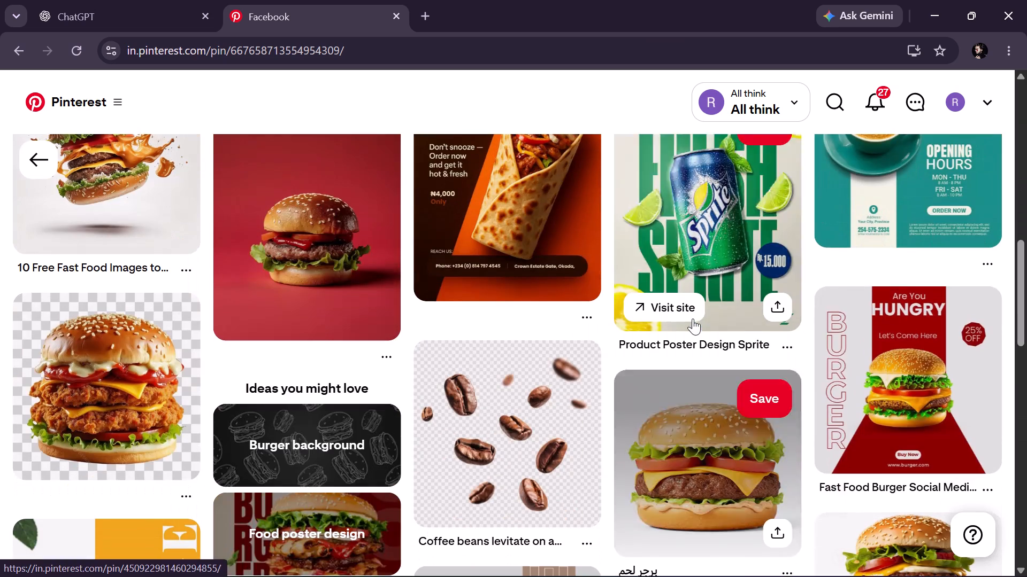
scroll(693, 318, "down", 2)
scroll(294, 362, "up", 1)
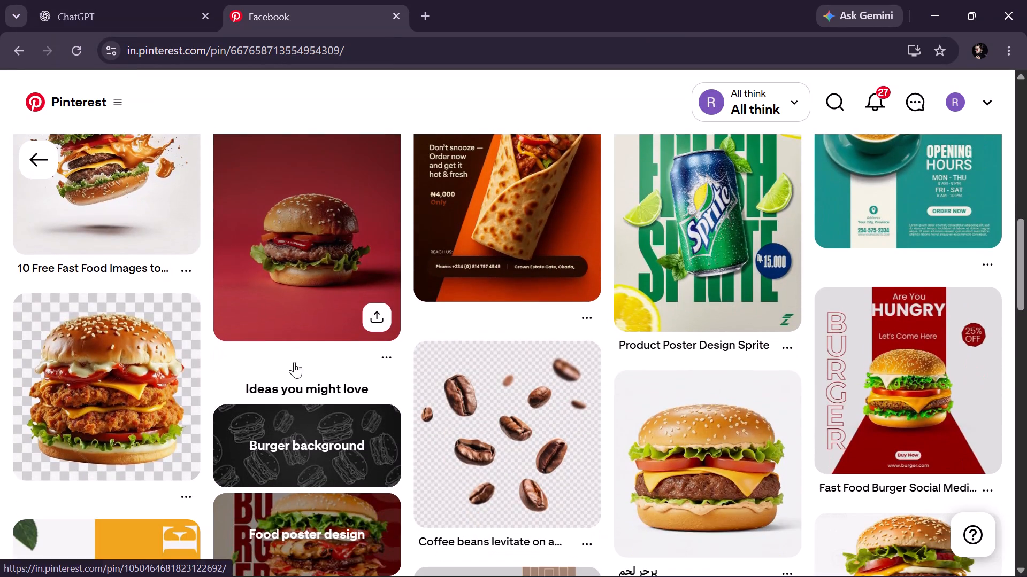
scroll(294, 362, "down", 2)
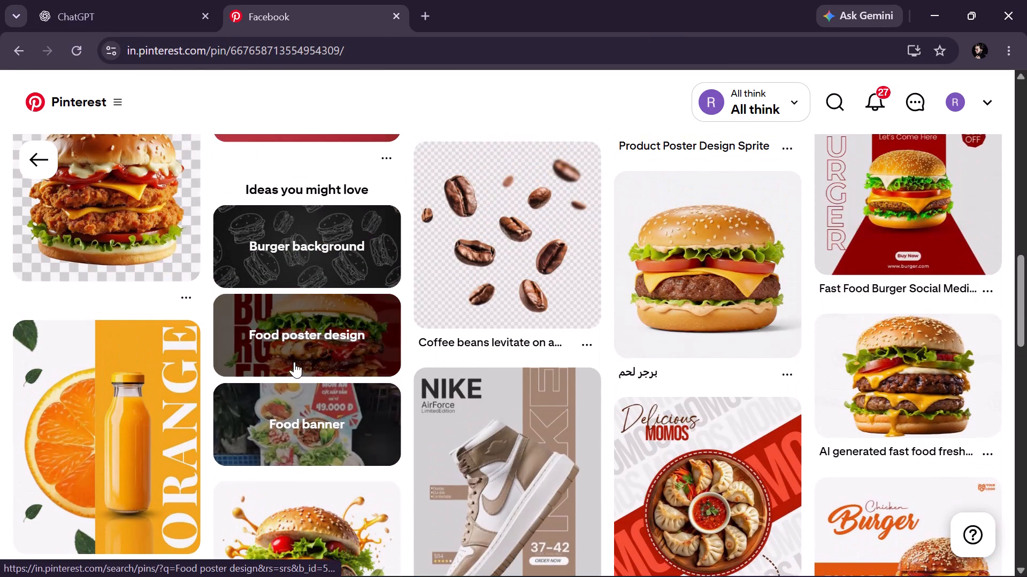
left_click(702, 288)
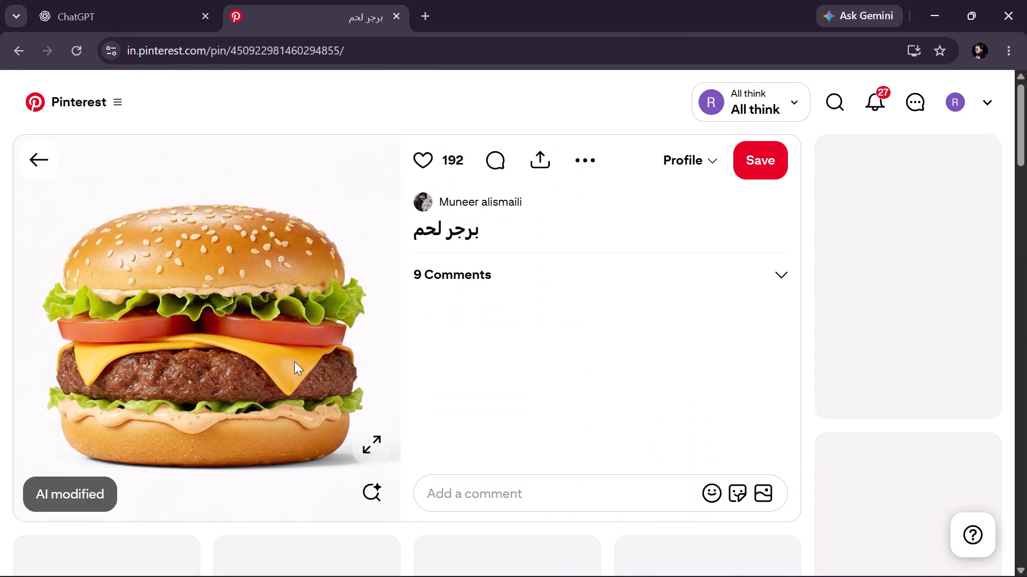
scroll(237, 370, "down", 1)
scroll(626, 212, "up", 2)
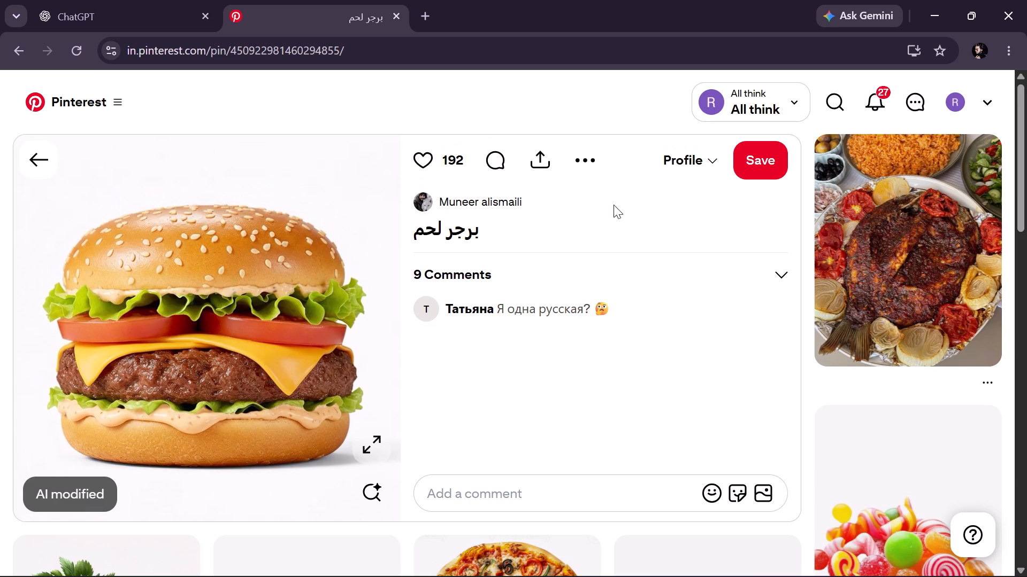
left_click(581, 165)
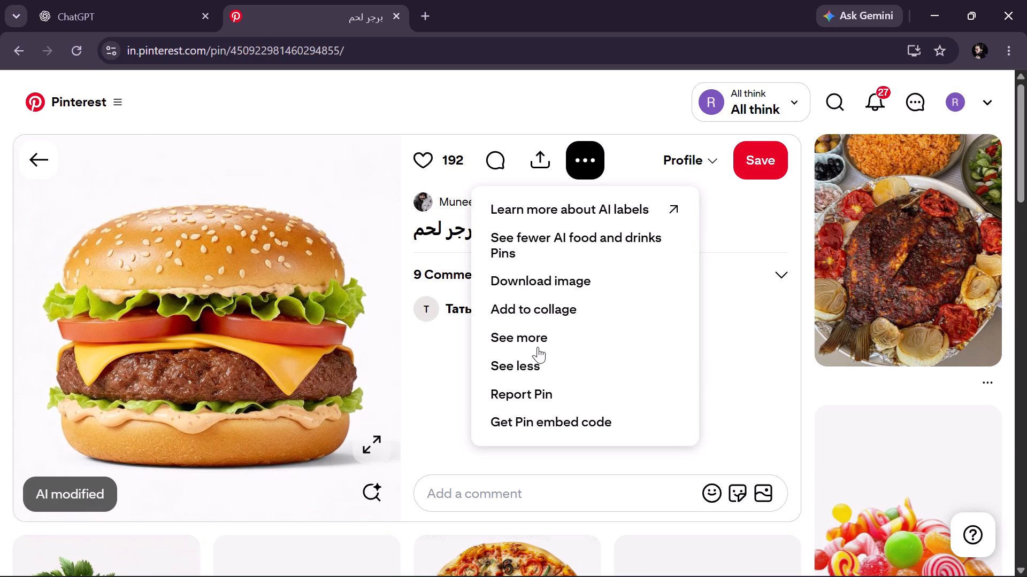
left_click(561, 278)
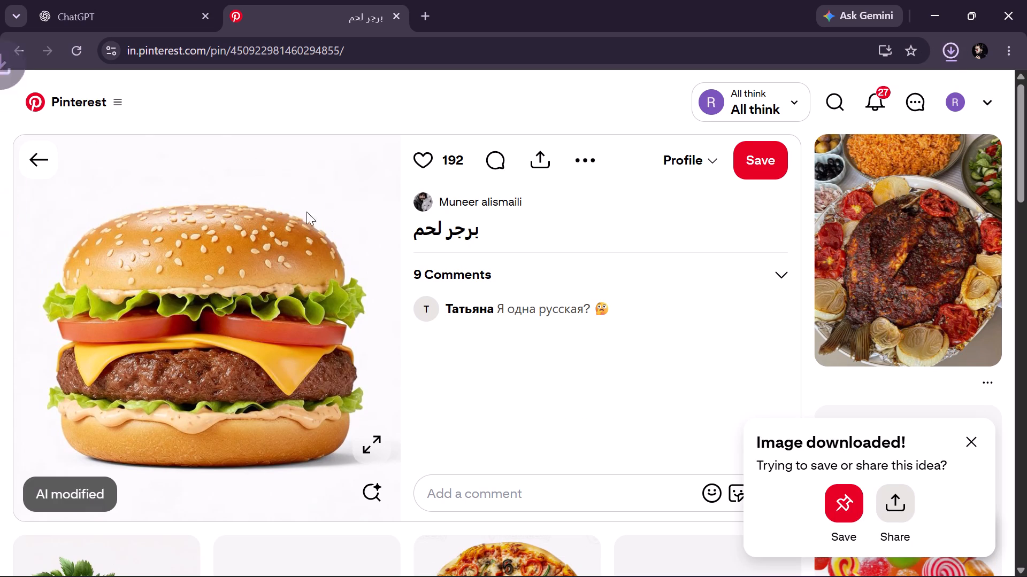
Return to the Big Burger poster pin on Pinterest.
left_click(35, 170)
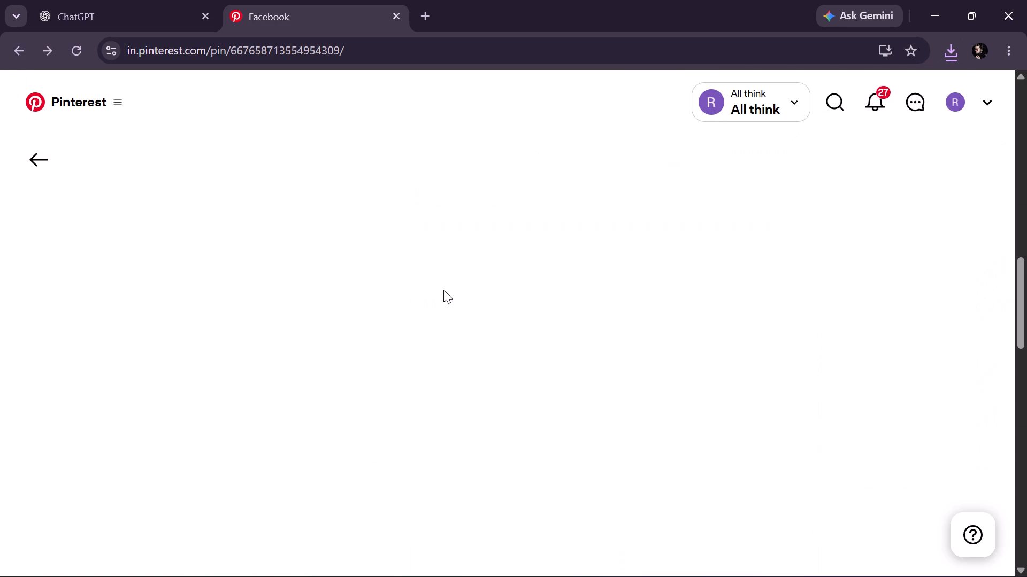
scroll(443, 290, "up", 10)
Switch to Photoshop and open the downloaded burger image برجر لحم from the Downloads folder as its own document.
key("alt+Tab")
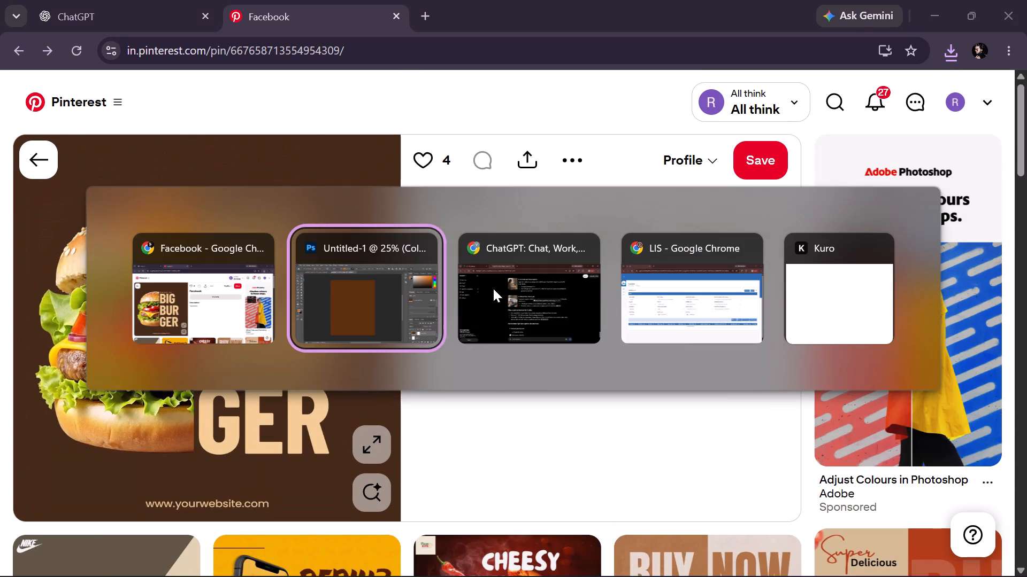
key("ctrl+o")
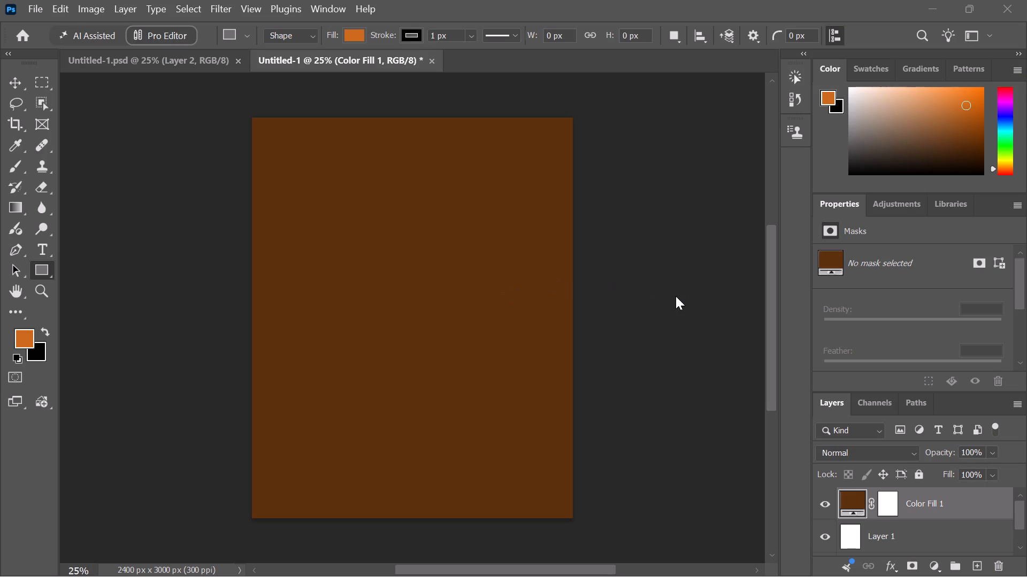
left_click(235, 147)
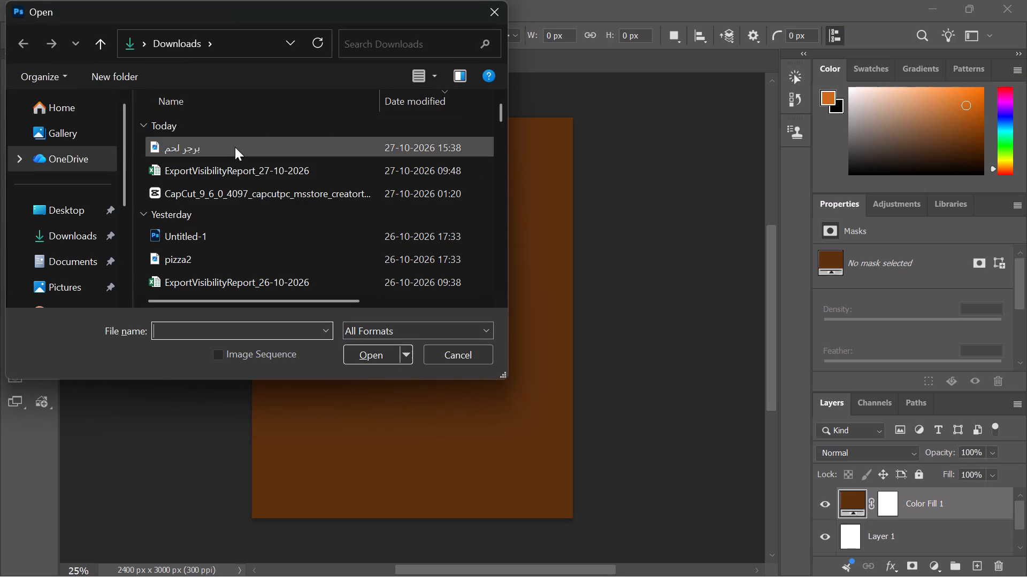
key("Return")
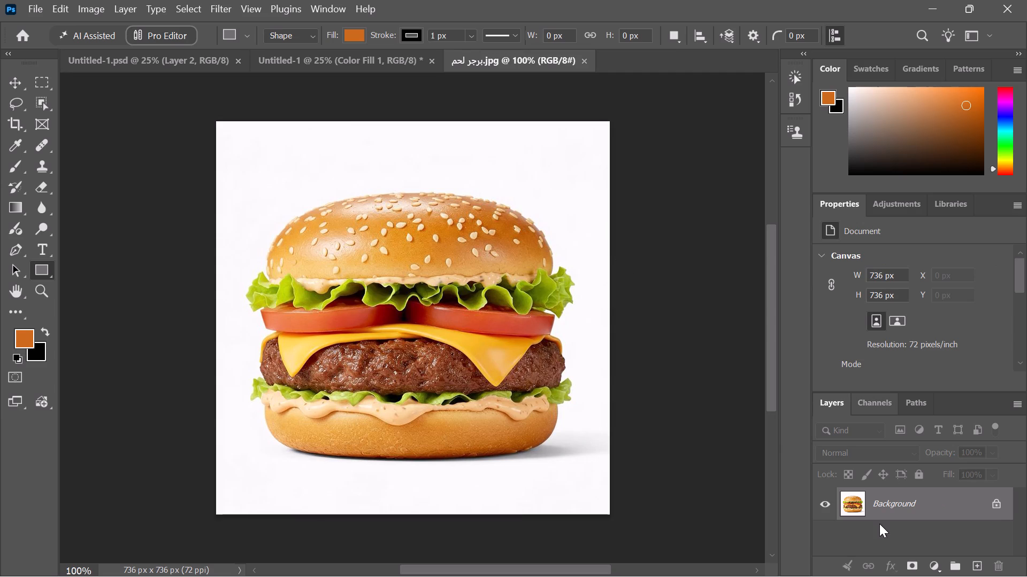
Unlock the burger photo's Background layer, select the burger with Select Subject, and move the cutout into the brown poster document.
left_click(996, 503)
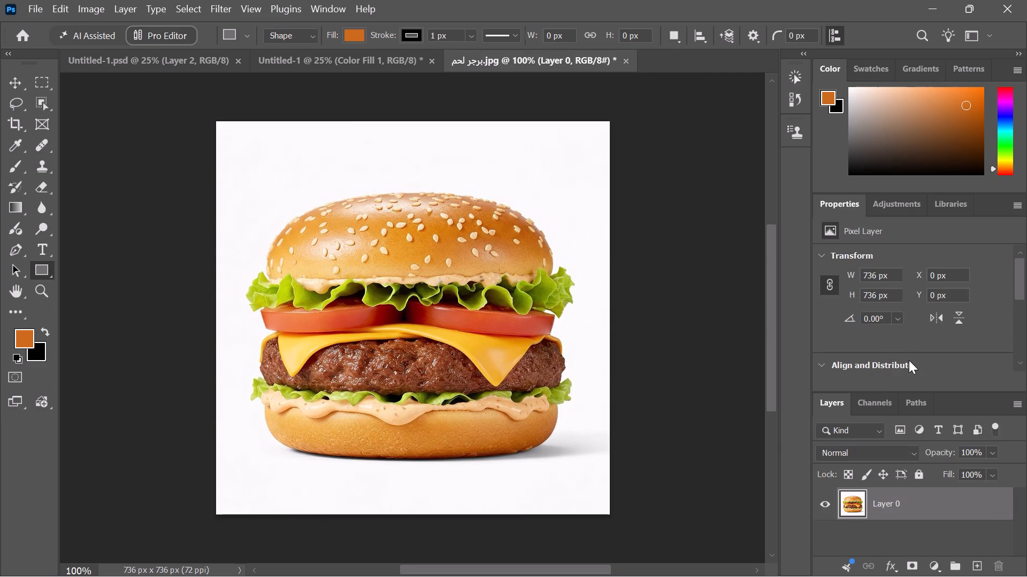
left_click_drag(1018, 285, 1020, 352)
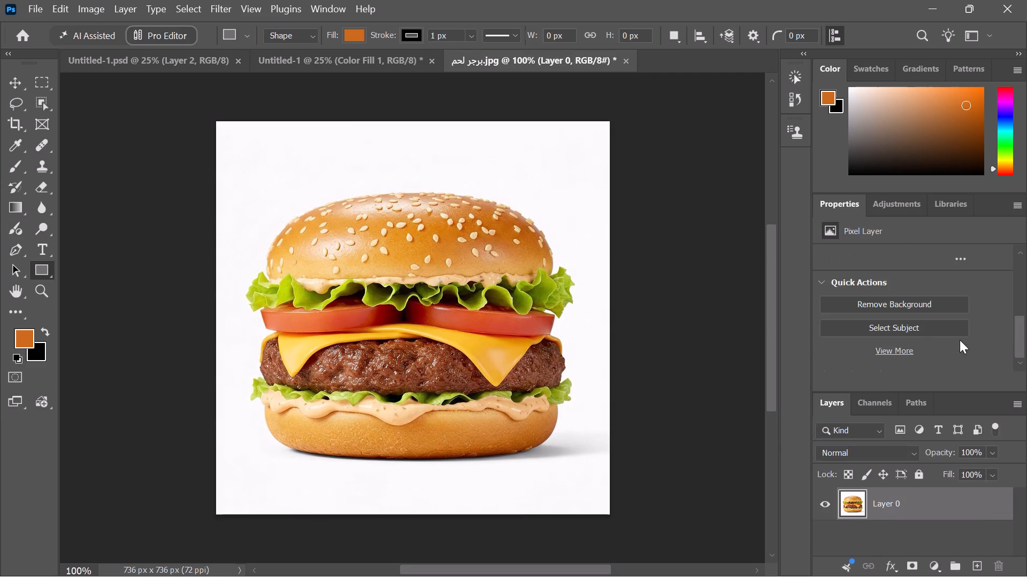
left_click(916, 326)
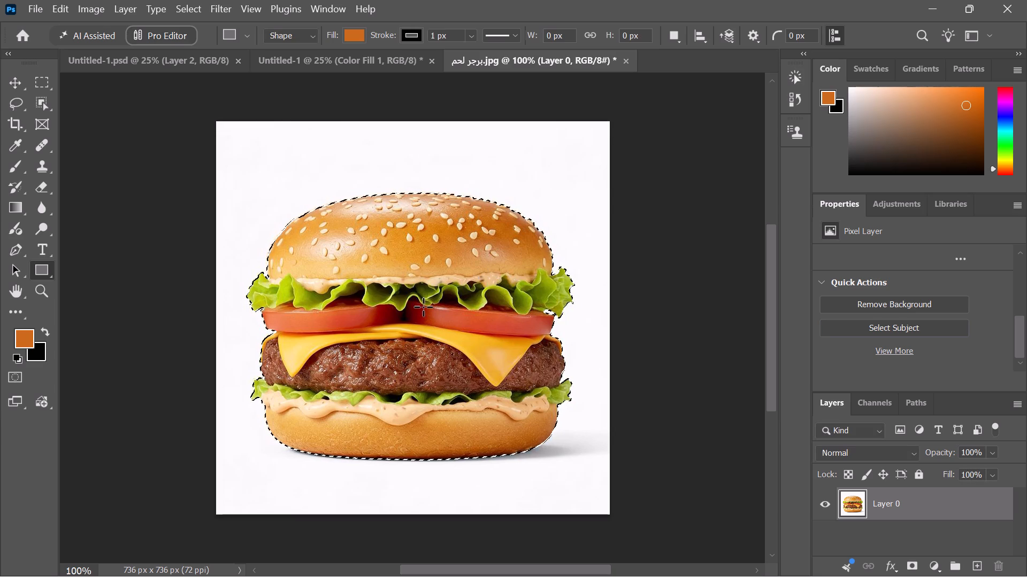
key("v")
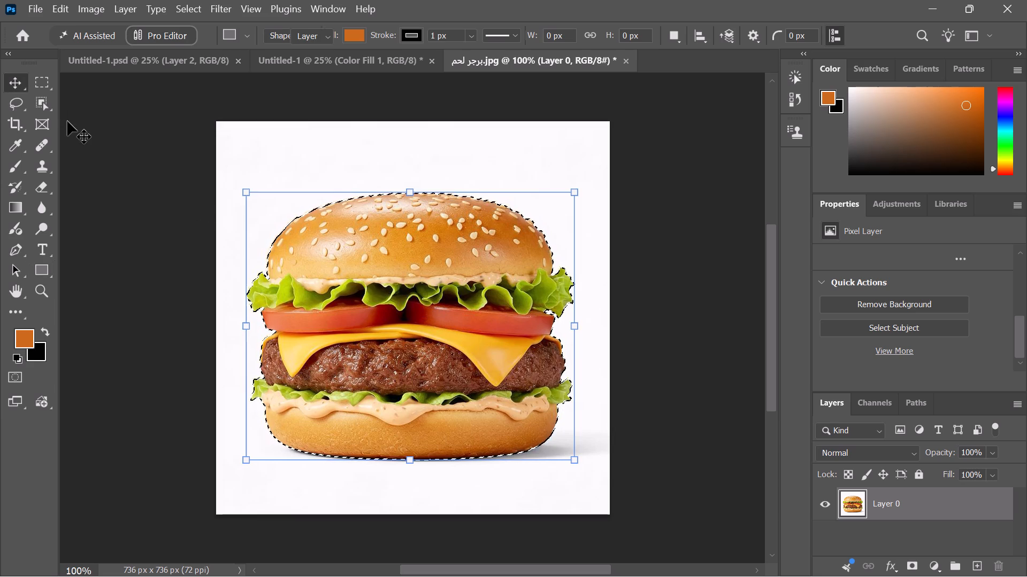
left_click_drag(410, 299, 312, 184)
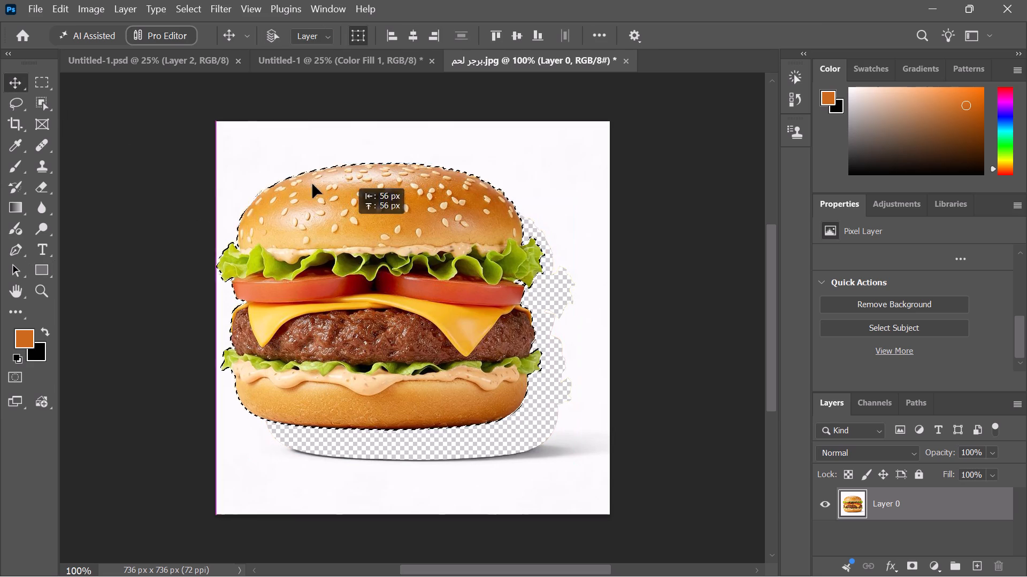
left_click_drag(312, 184, 364, 226)
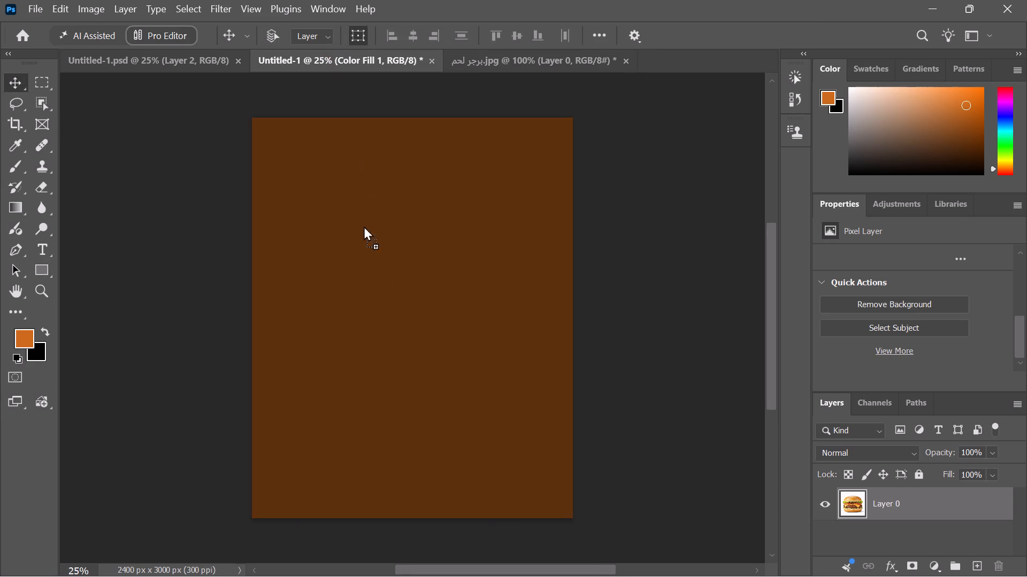
left_click_drag(364, 226, 389, 331)
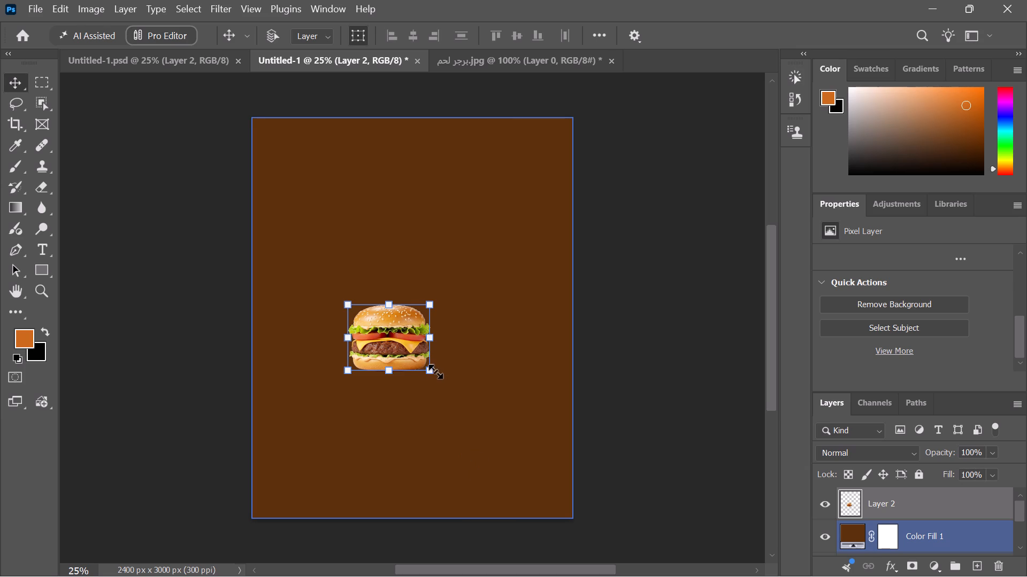
Scale the burger up to about 276% and move it to about X 1084 px, Y 1500 px on the poster.
left_click_drag(430, 371, 555, 512)
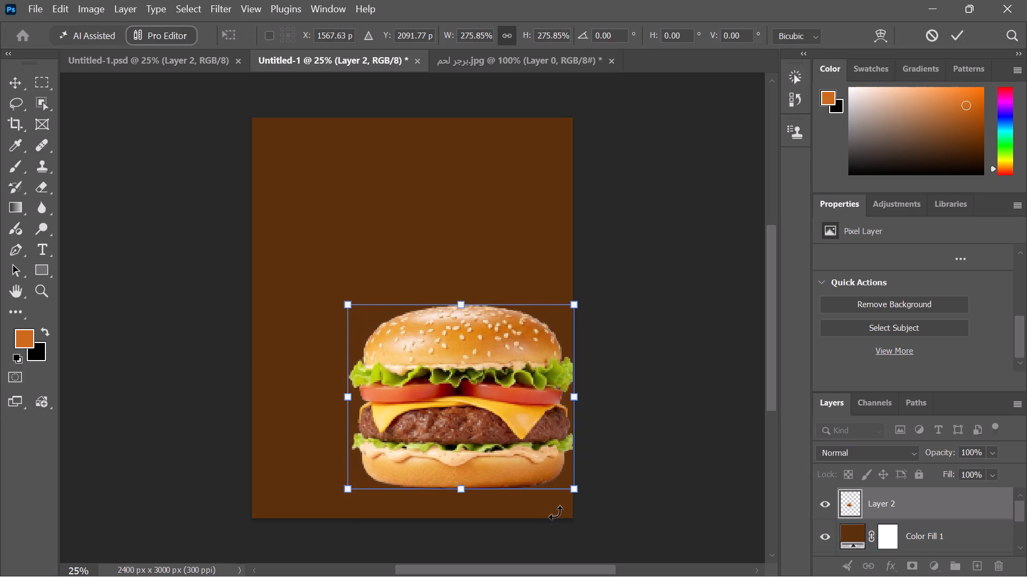
left_click_drag(501, 393, 436, 313)
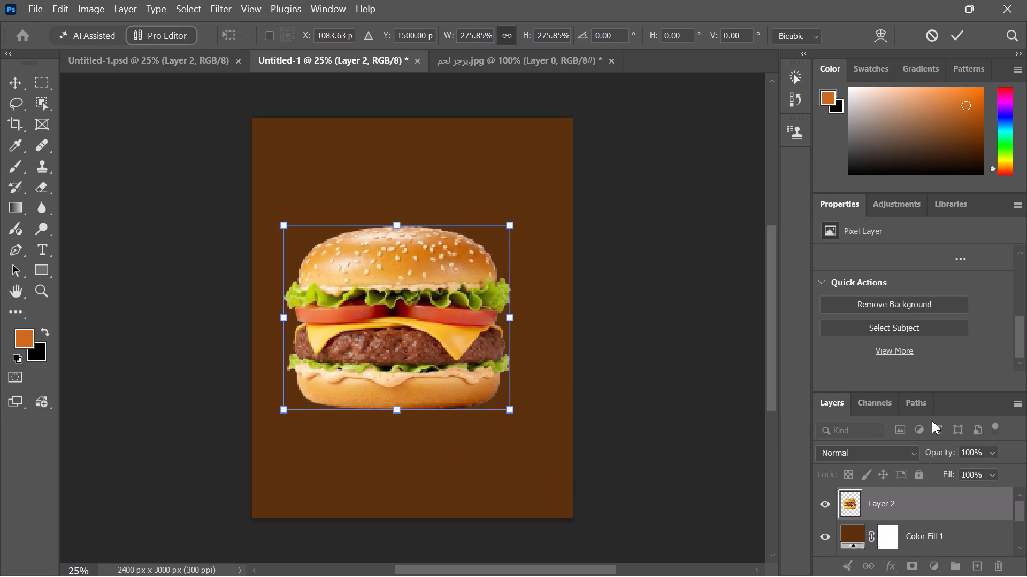
Convert the burger layer, Layer 2, to a smart object.
right_click(923, 506)
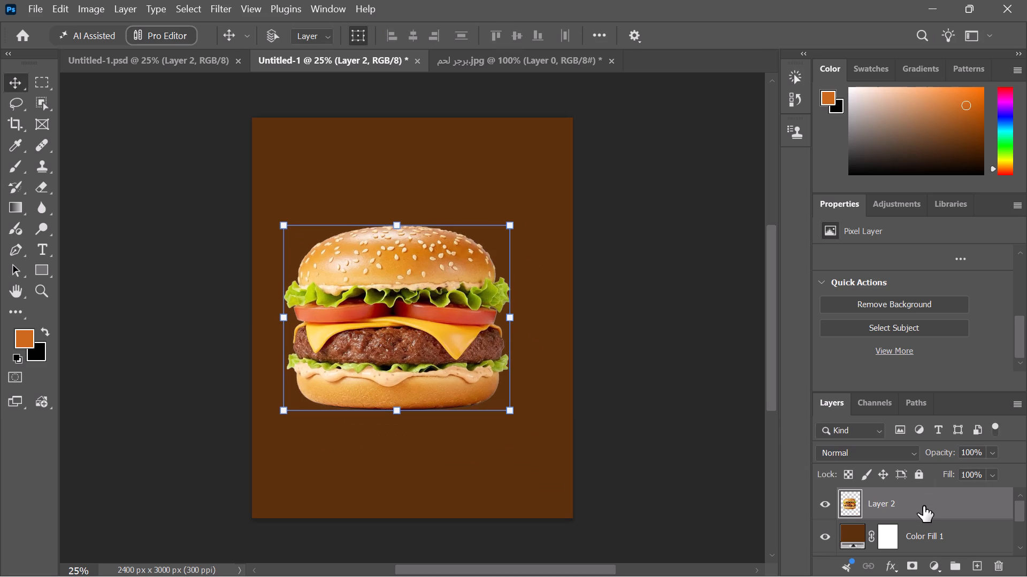
right_click(923, 506)
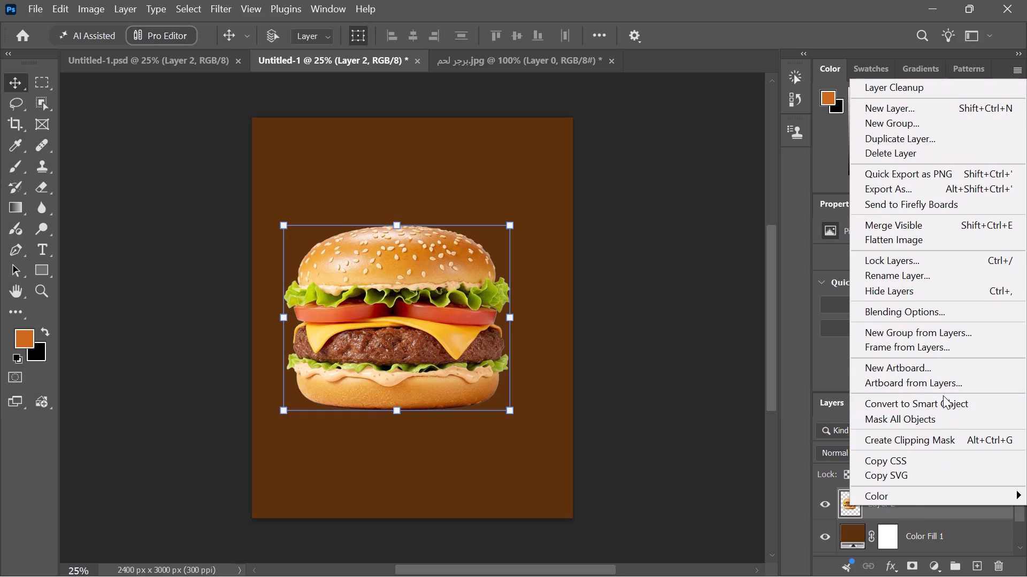
left_click(943, 399)
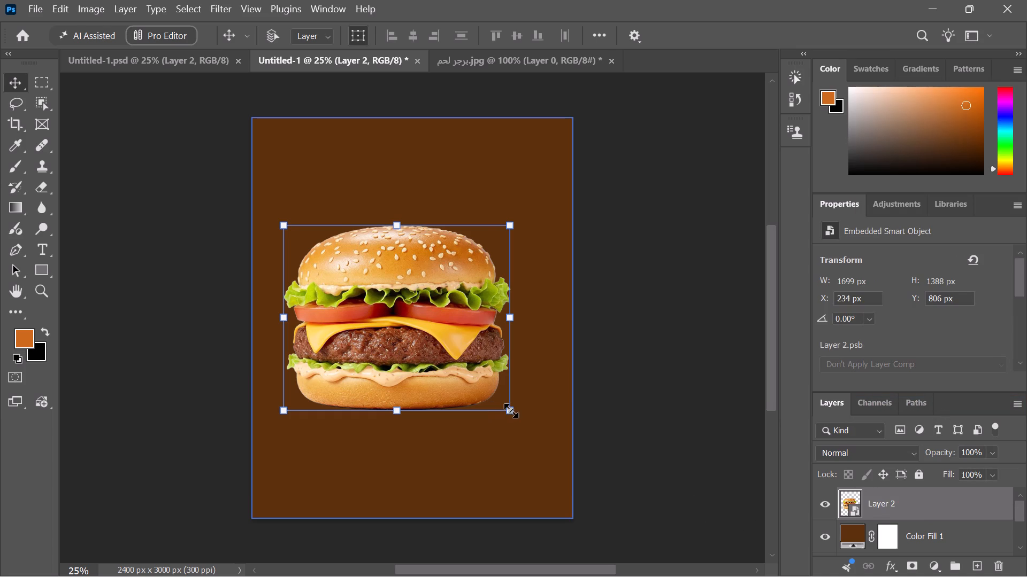
Scale the burger smart object up to about 111% and place it at about X 1034 px, Y 1500 px.
left_click_drag(511, 410, 561, 462)
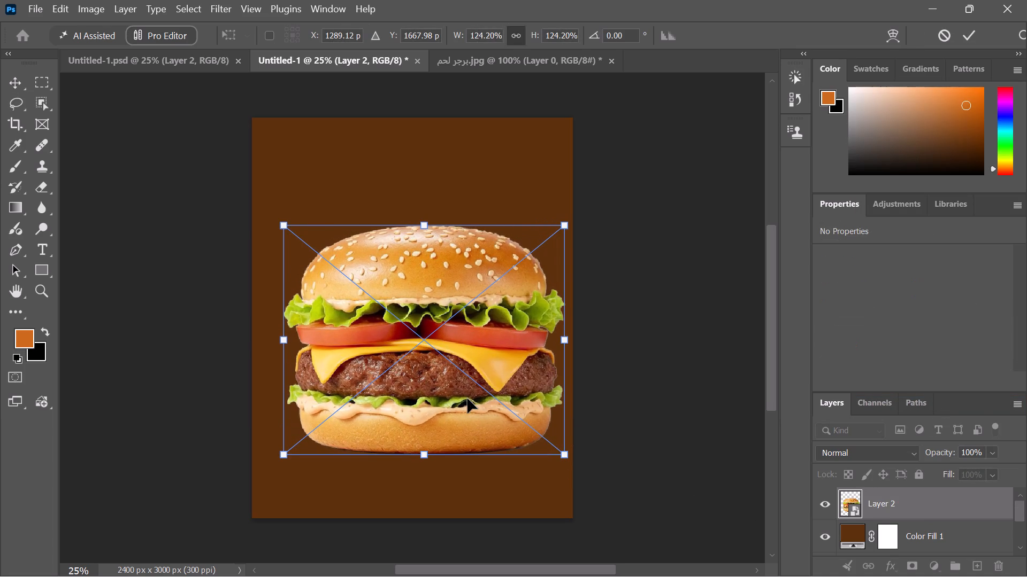
left_click_drag(467, 399, 445, 365)
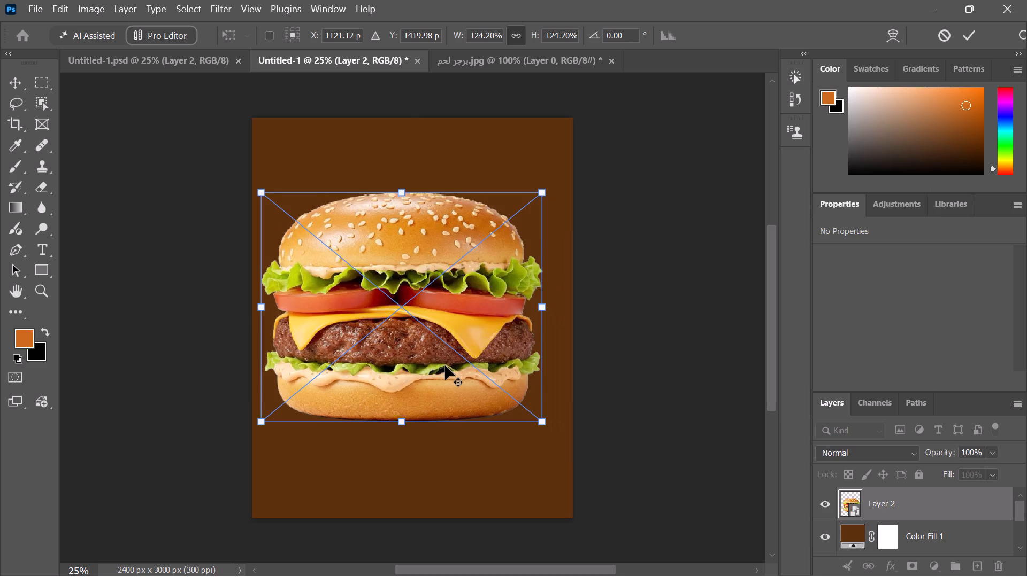
key("alt+Tab")
key("alt+shift+Tab")
left_click_drag(540, 426, 509, 404)
left_click_drag(409, 314, 435, 336)
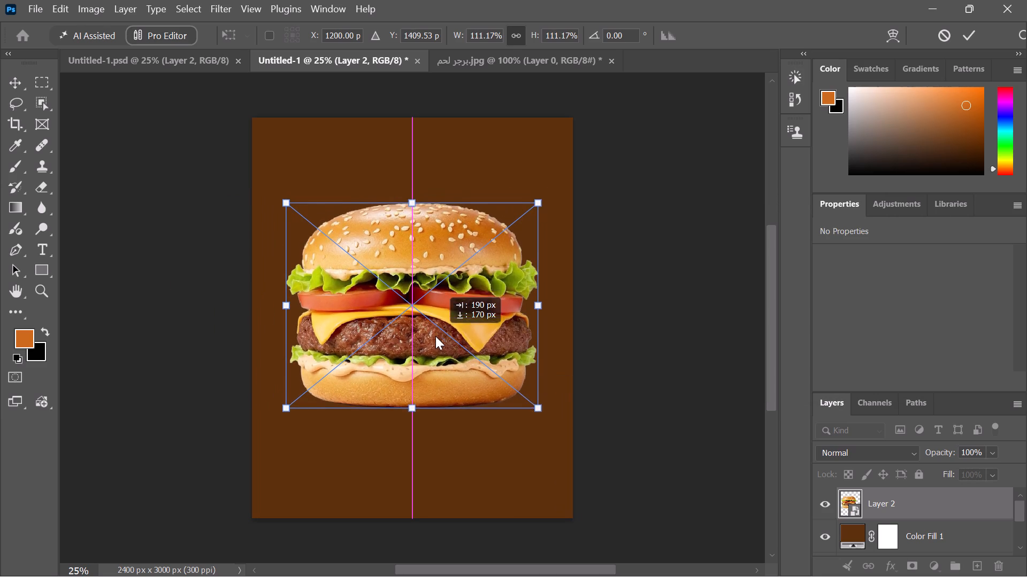
left_click_drag(435, 336, 428, 336)
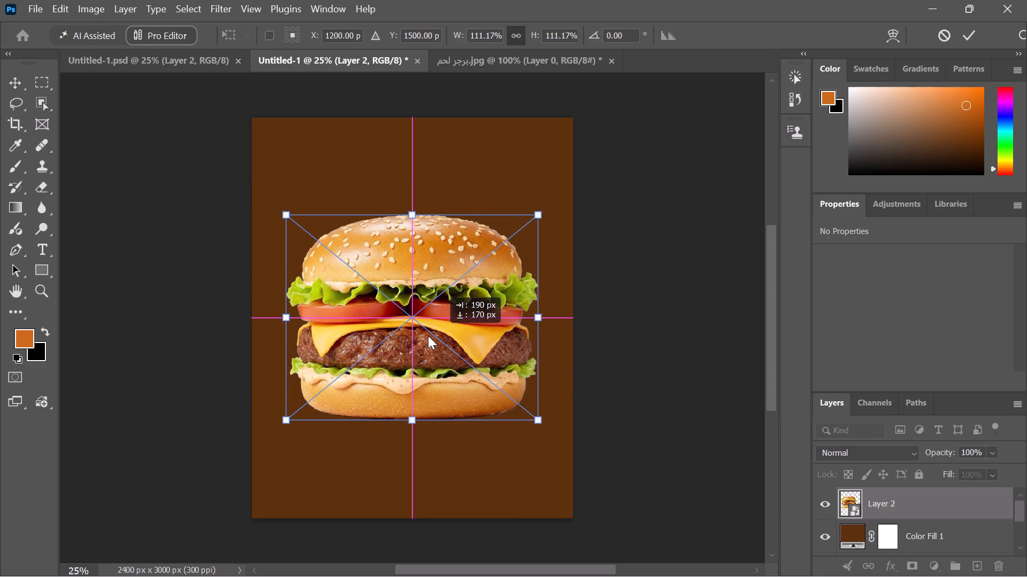
left_click_drag(428, 336, 427, 335)
left_click_drag(427, 335, 420, 335)
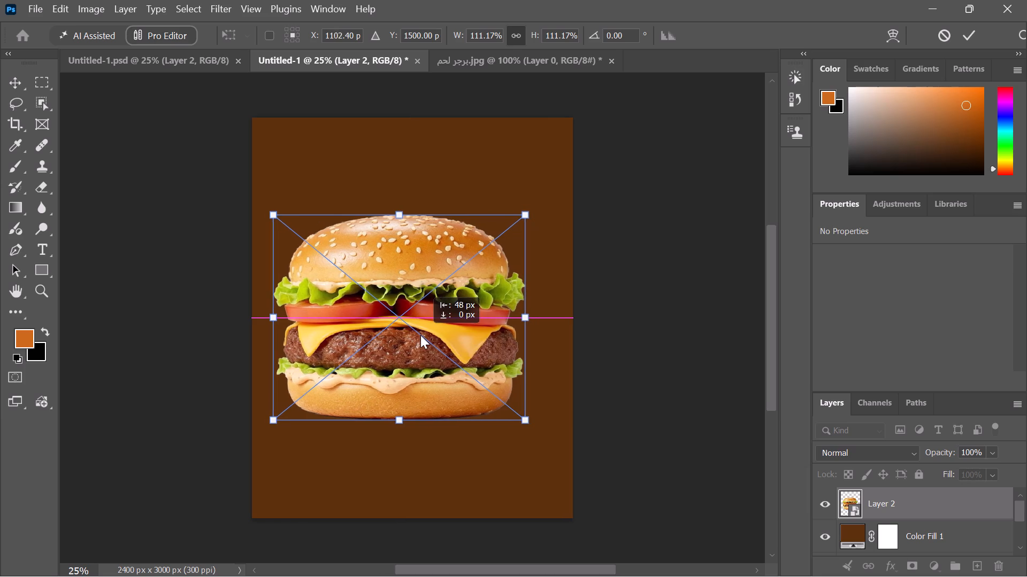
left_click_drag(420, 335, 412, 335)
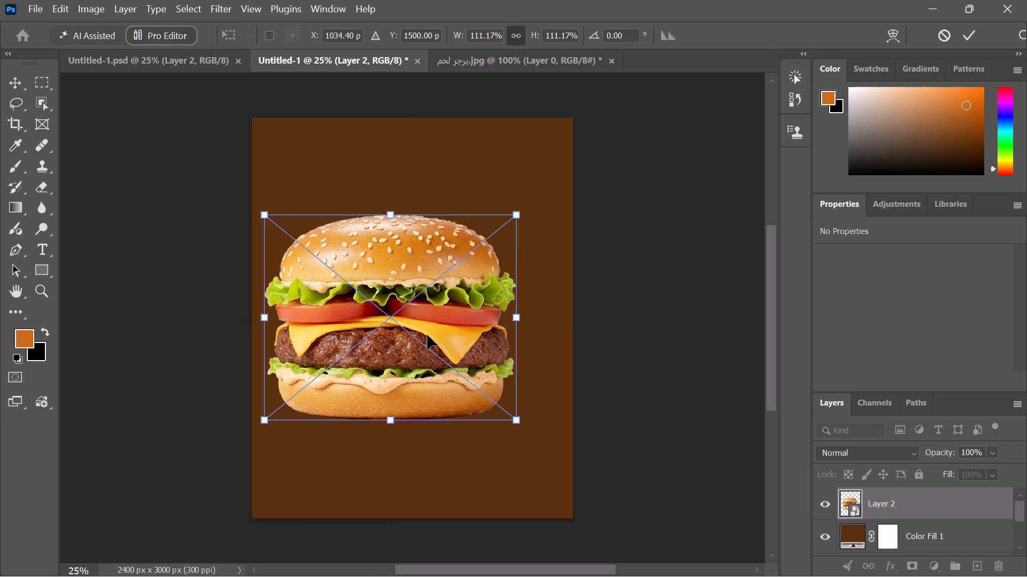
left_click(625, 307)
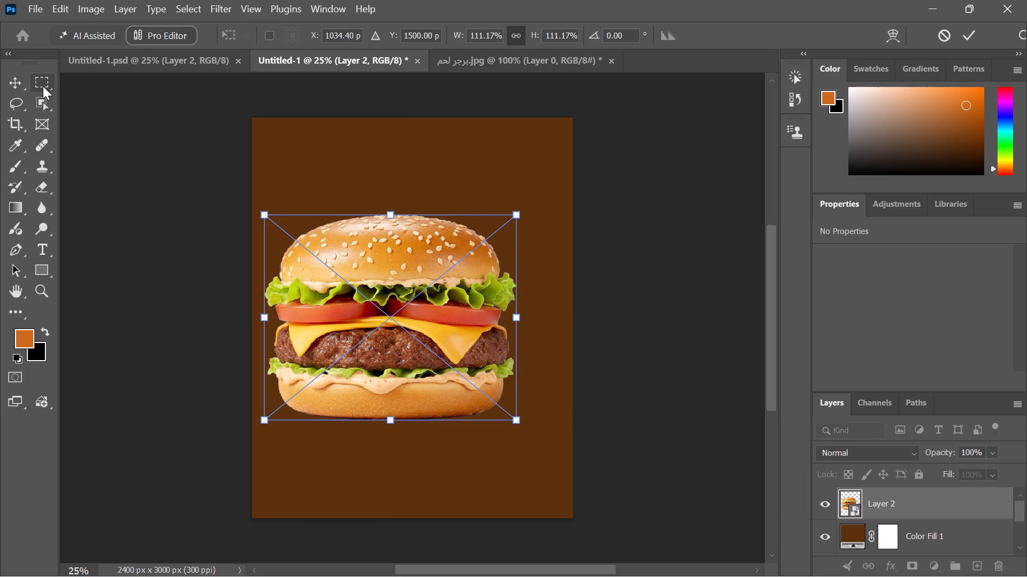
left_click(43, 86)
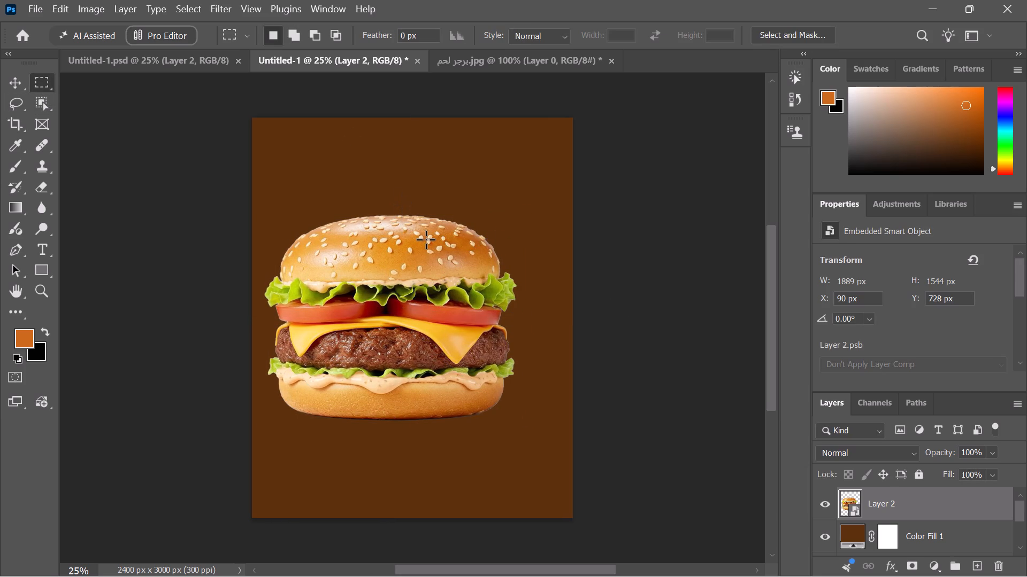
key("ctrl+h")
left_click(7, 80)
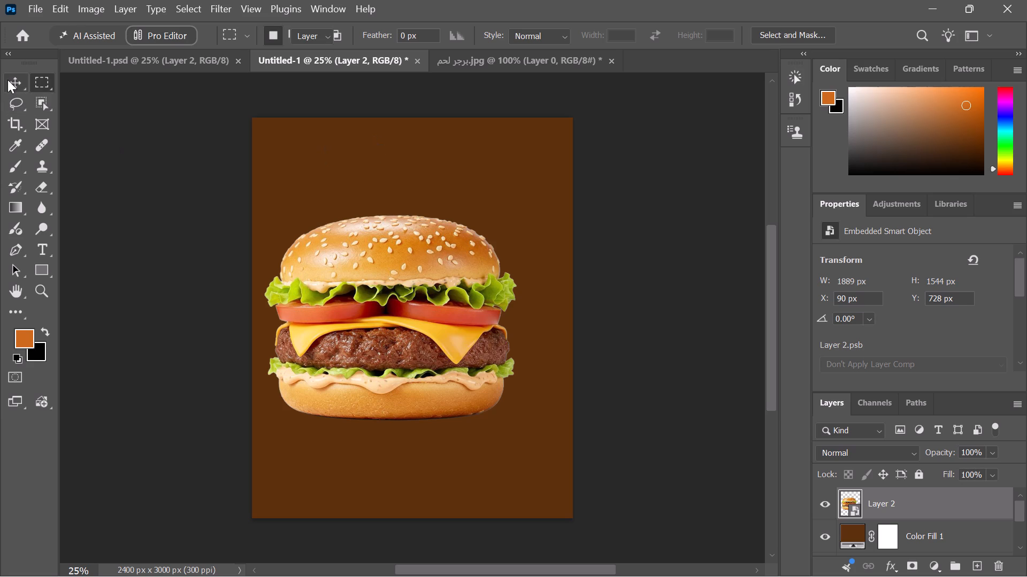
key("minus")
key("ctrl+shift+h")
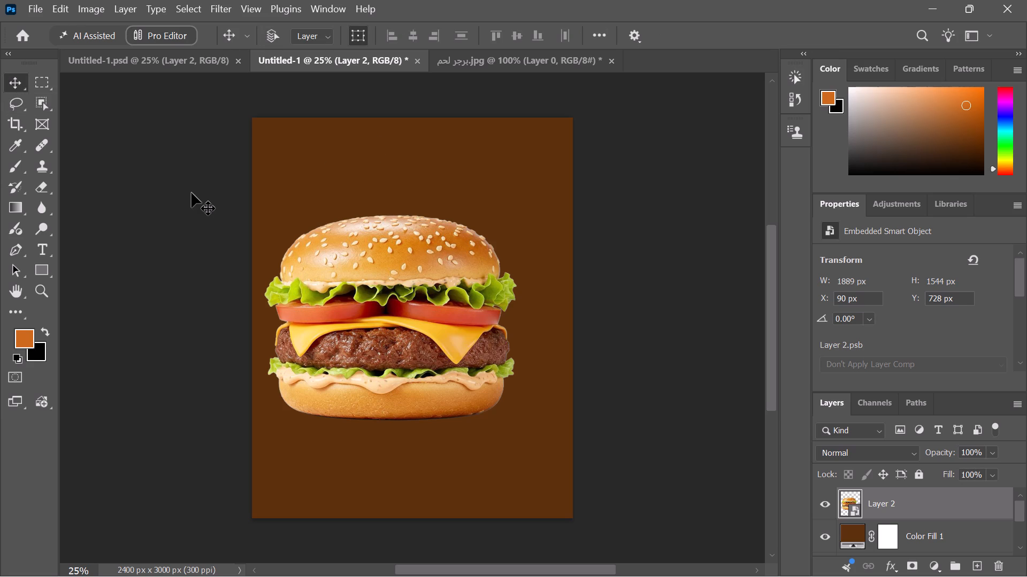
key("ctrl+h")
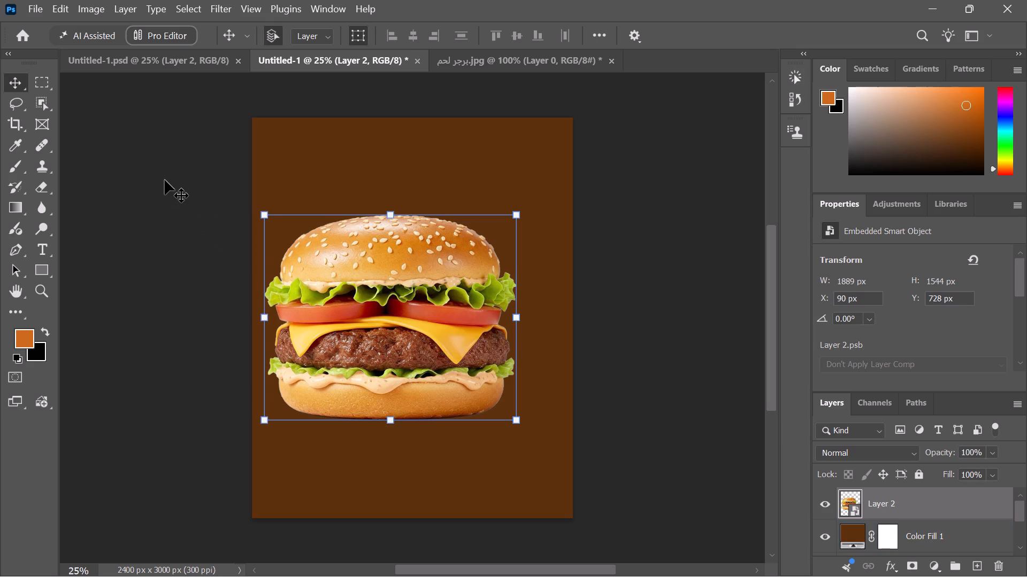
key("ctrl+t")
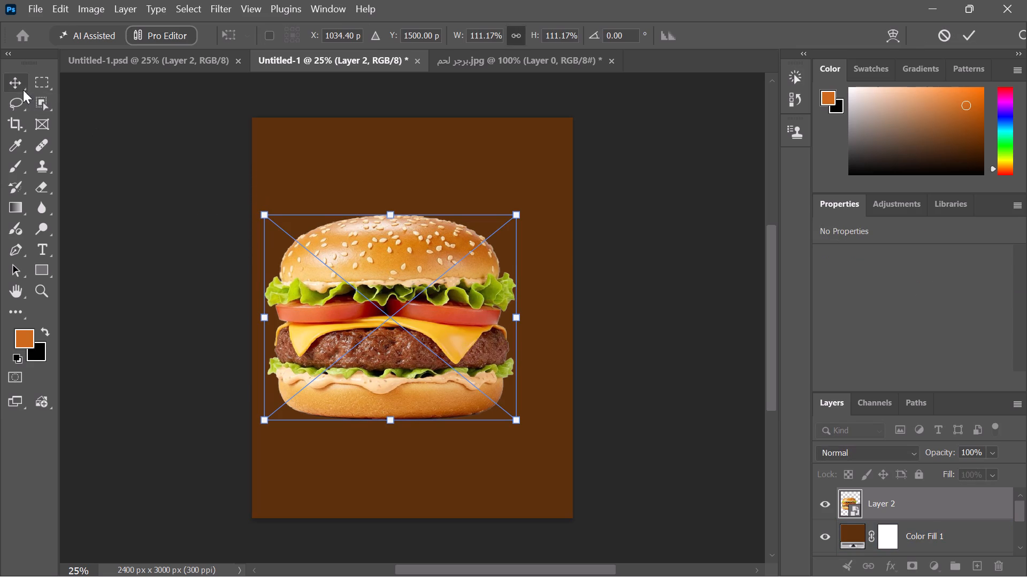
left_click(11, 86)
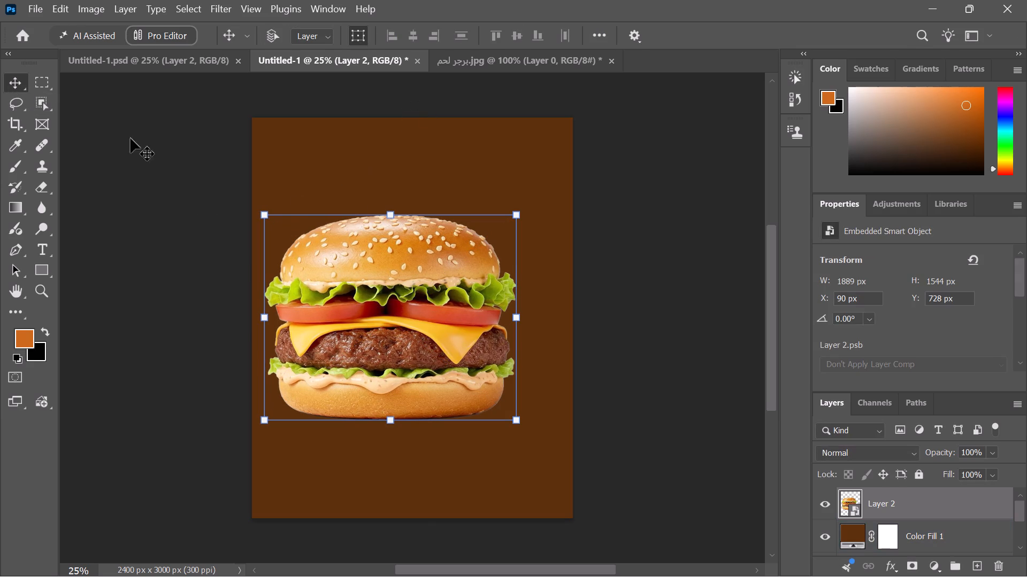
Move the burger sideways on the poster to about X 64 px, keeping Y at 728 px.
left_click_drag(60, 173, 91, 171)
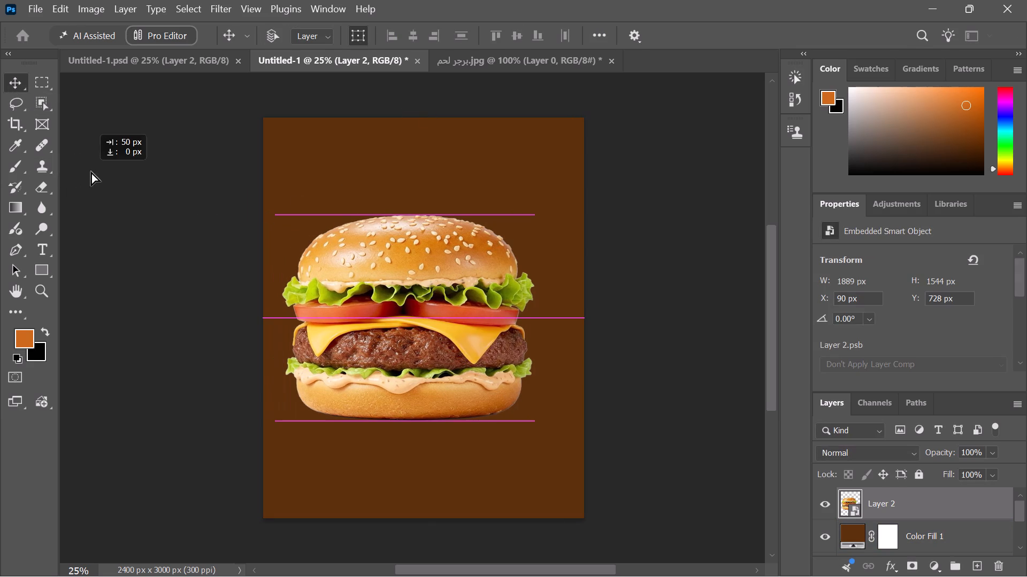
left_click_drag(91, 171, 89, 171)
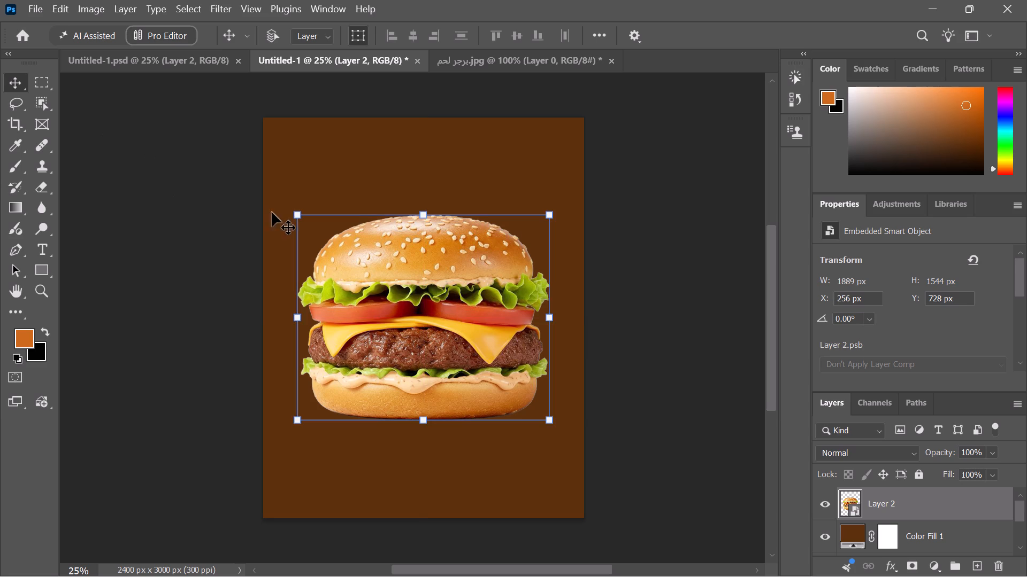
left_click_drag(403, 260, 382, 260)
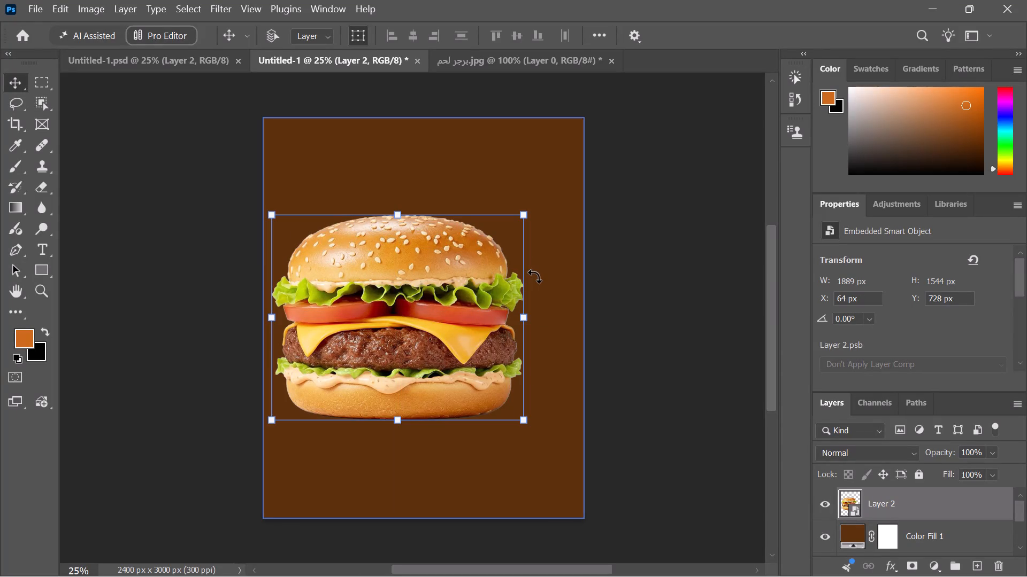
Marquee-select the burger's right half in a rectangle about 1137 px wide and add a layer mask to Layer 2 from it.
left_click(41, 82)
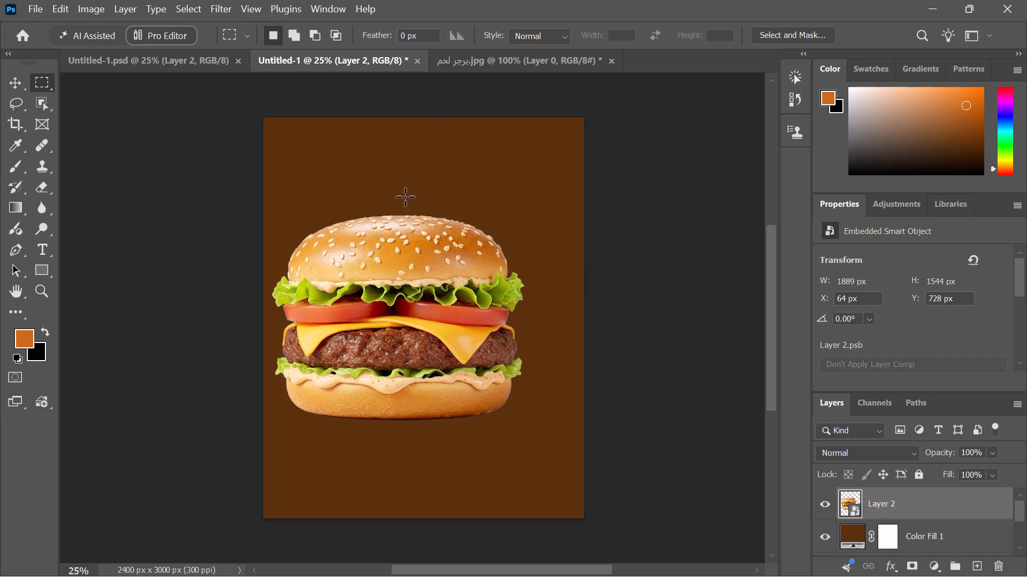
left_click_drag(405, 197, 531, 448)
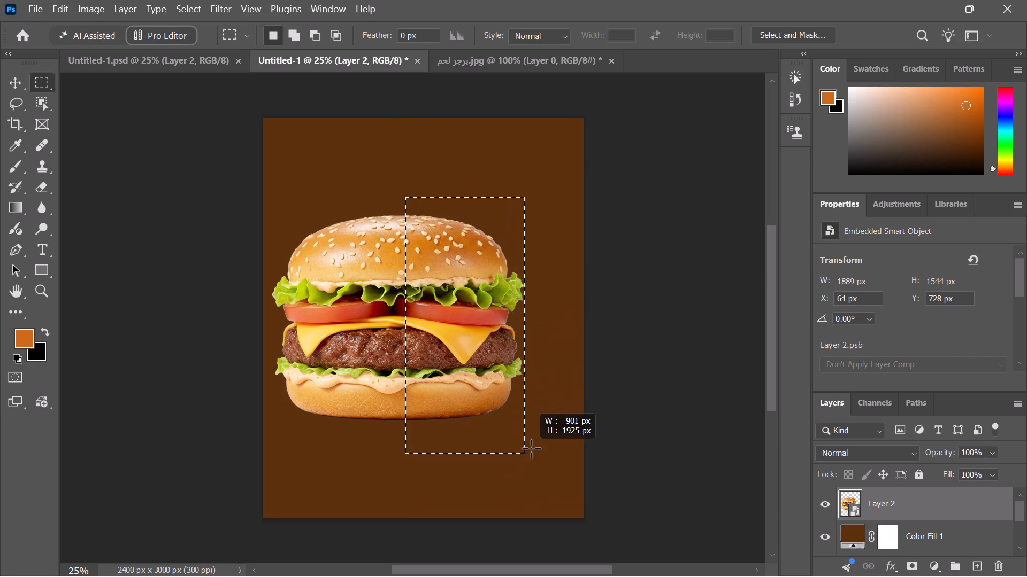
left_click_drag(531, 448, 556, 478)
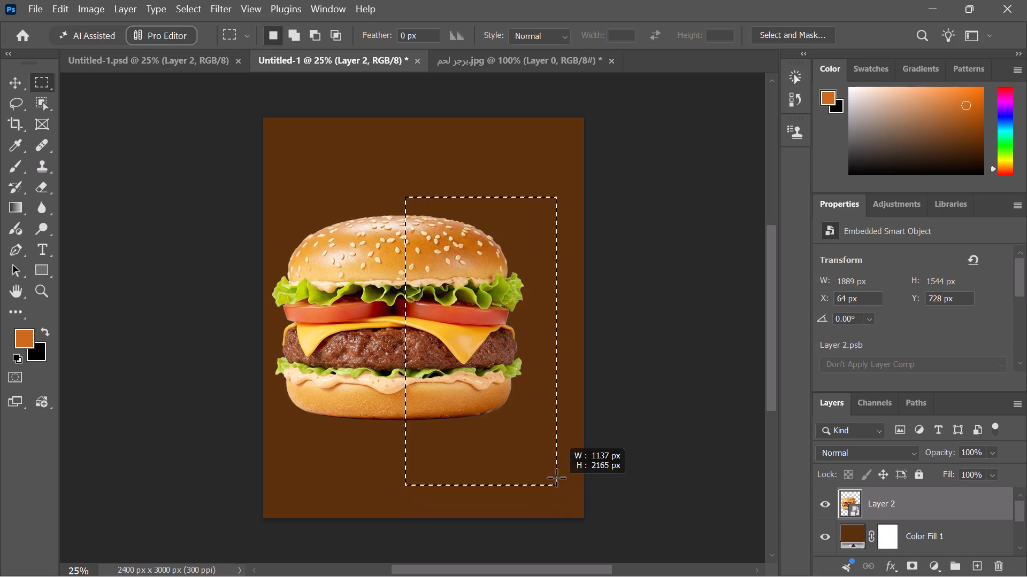
left_click_drag(556, 478, 556, 467)
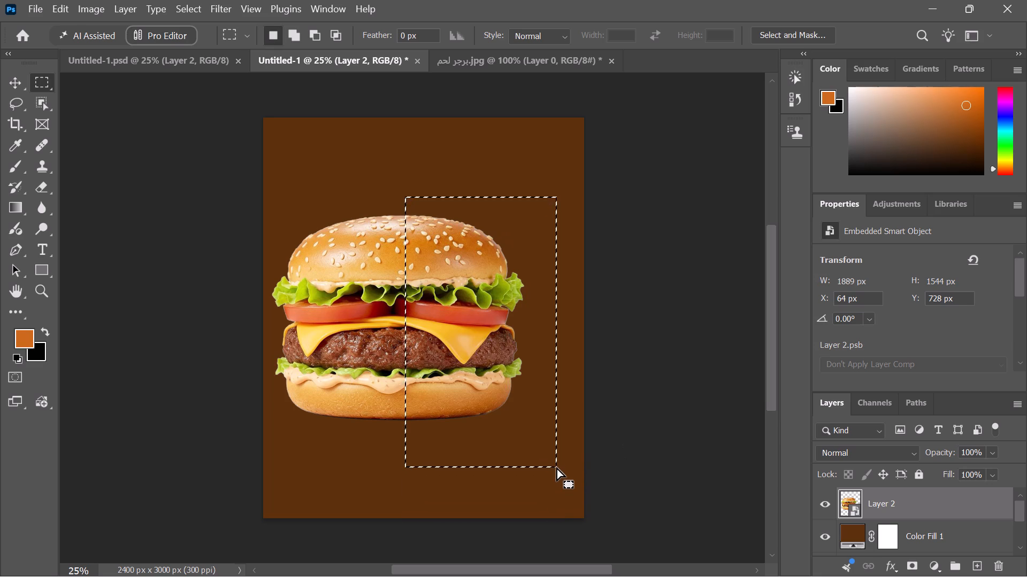
key("Delete")
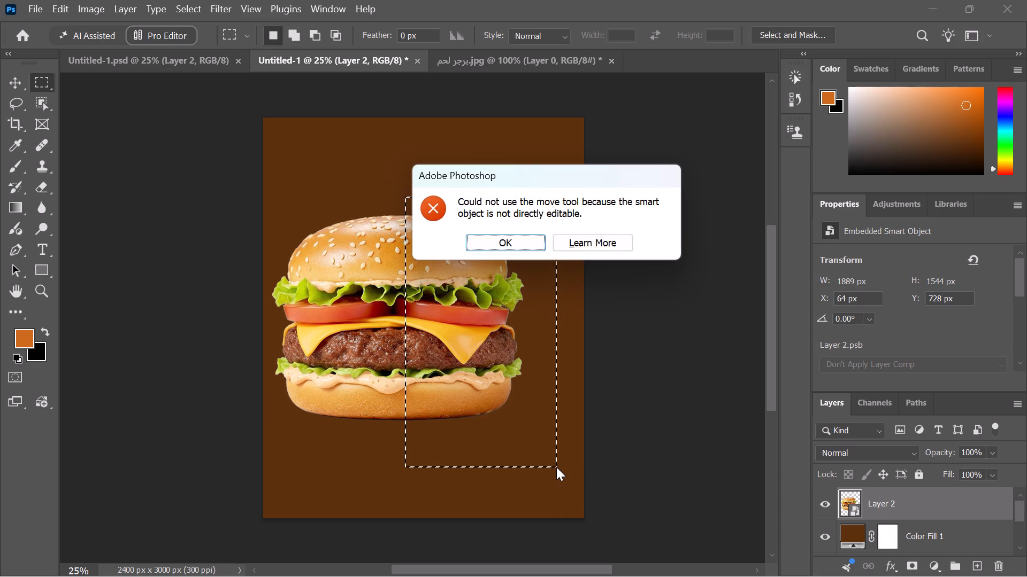
key("Return")
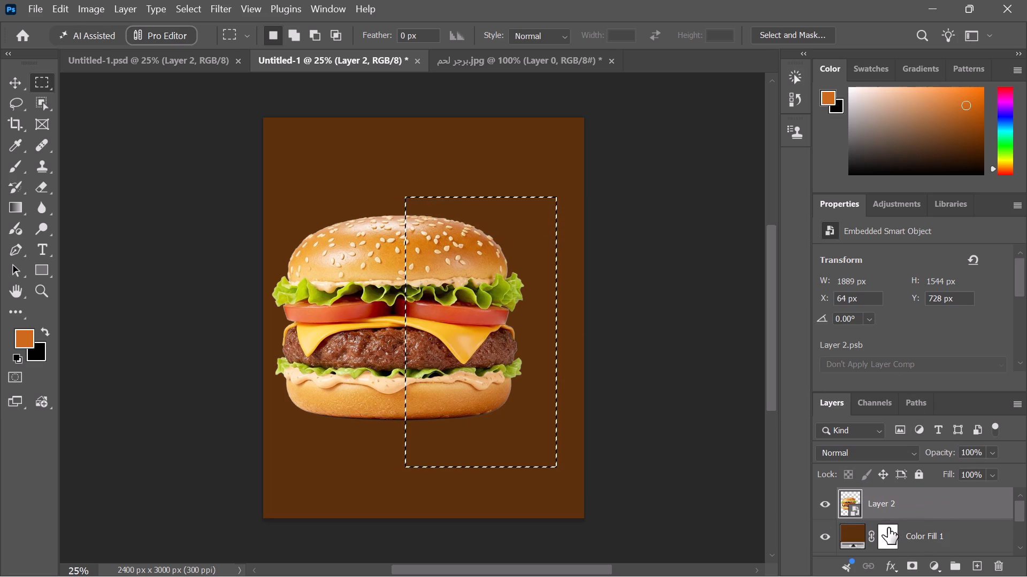
left_click(914, 564)
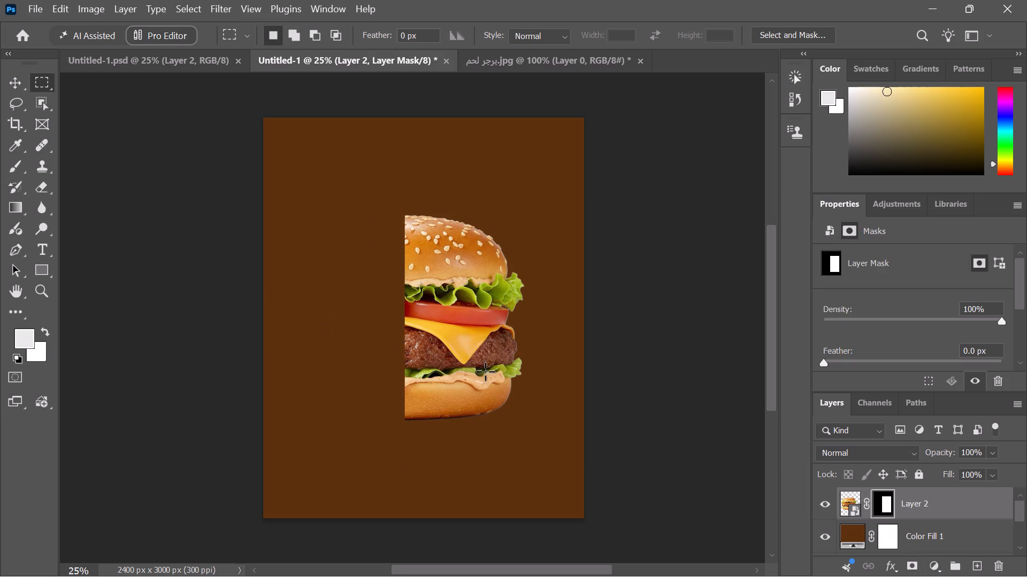
Move the masked half burger to X 460 px, Y 688 px, near the poster's right edge.
left_click(851, 499)
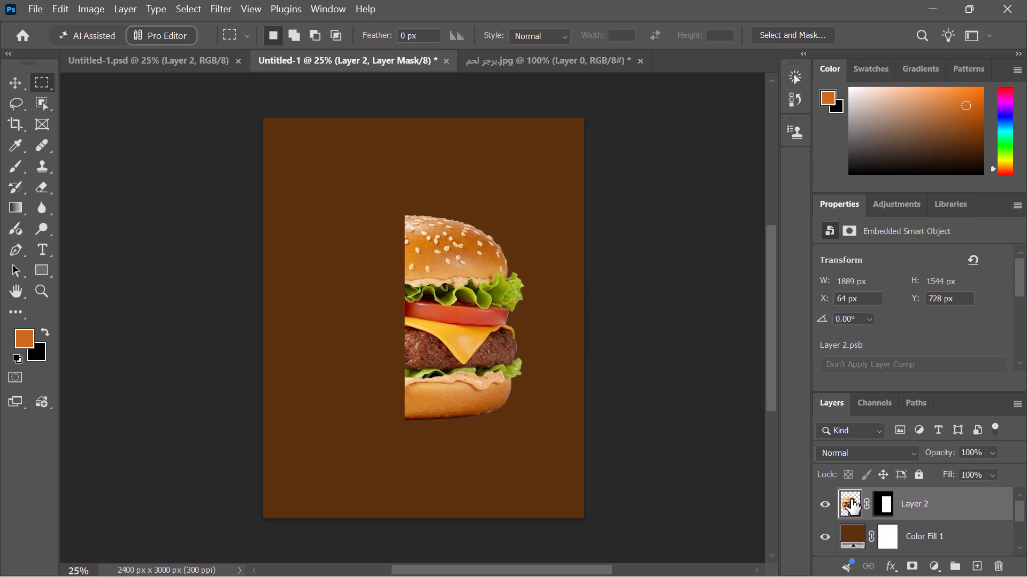
left_click(879, 504)
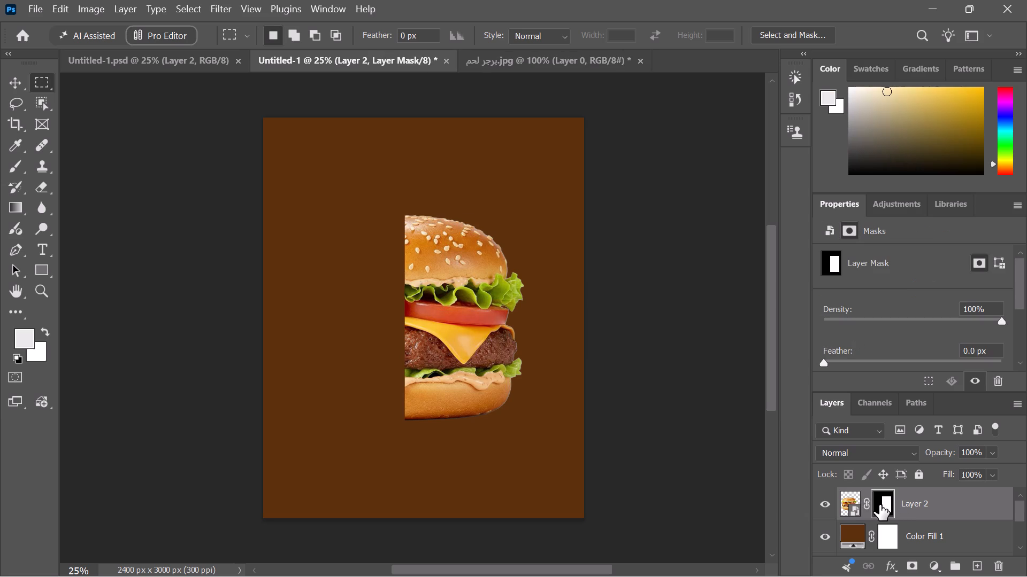
left_click(844, 504)
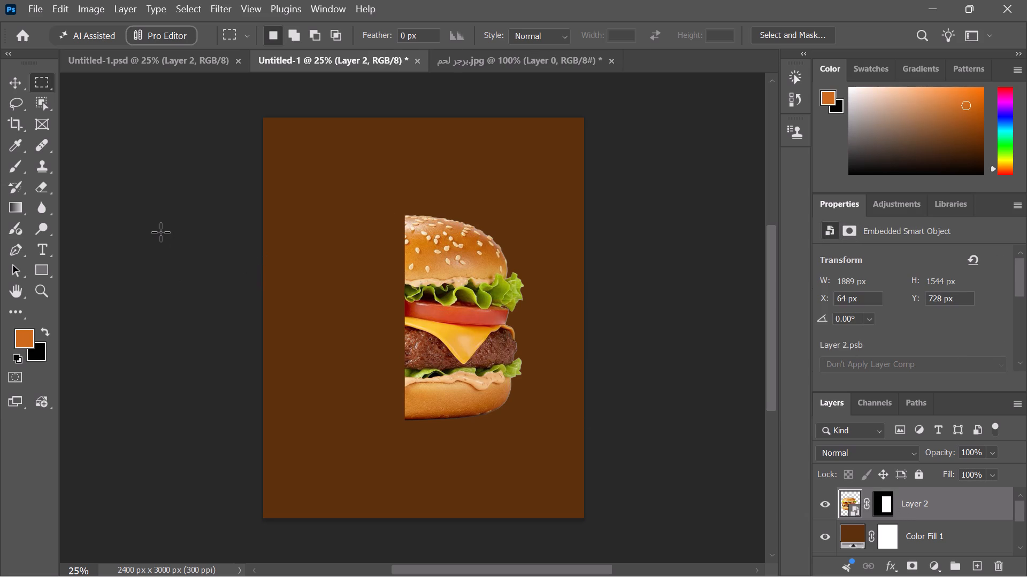
key("v")
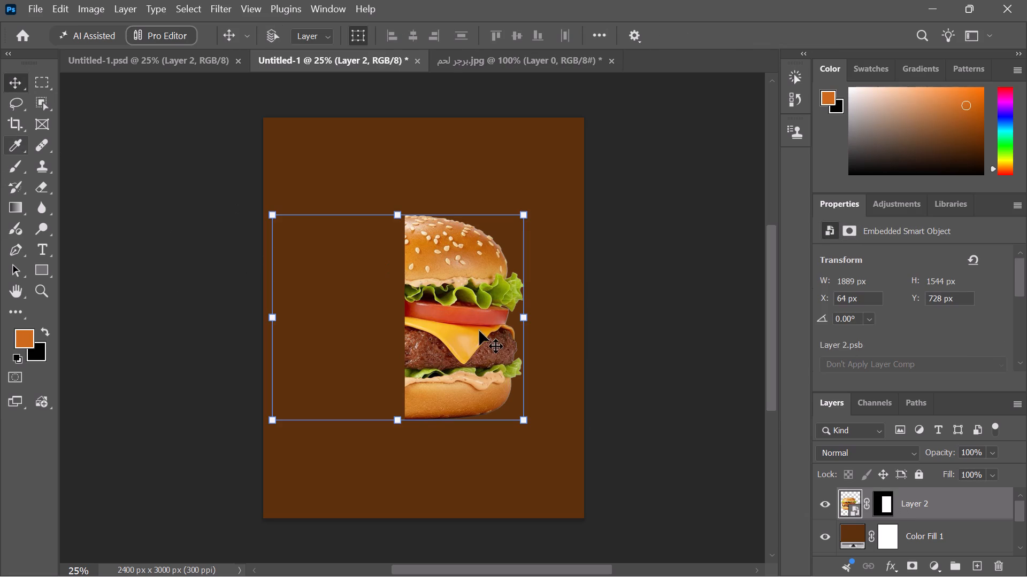
left_click_drag(454, 322, 509, 317)
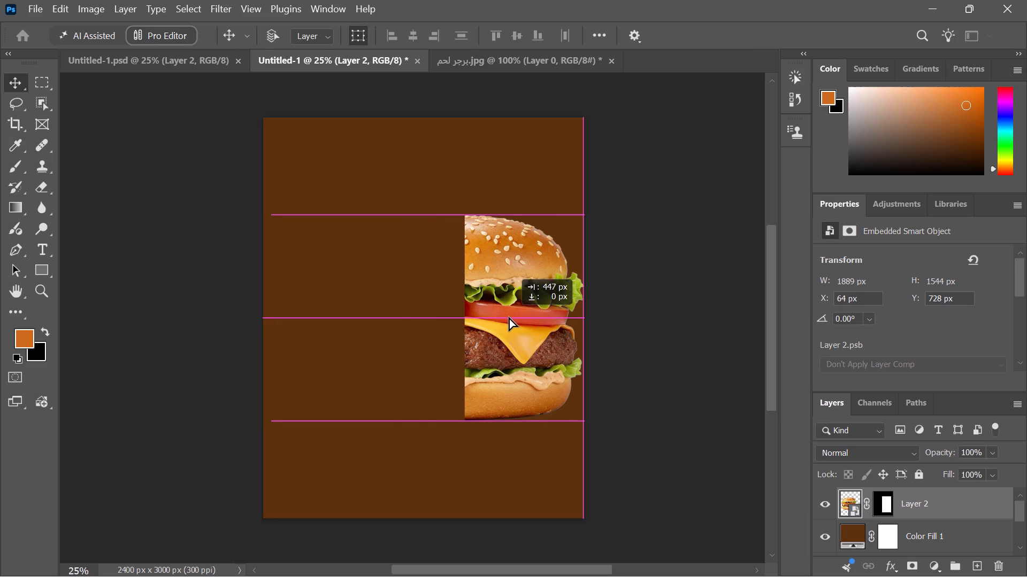
left_click_drag(509, 317, 504, 316)
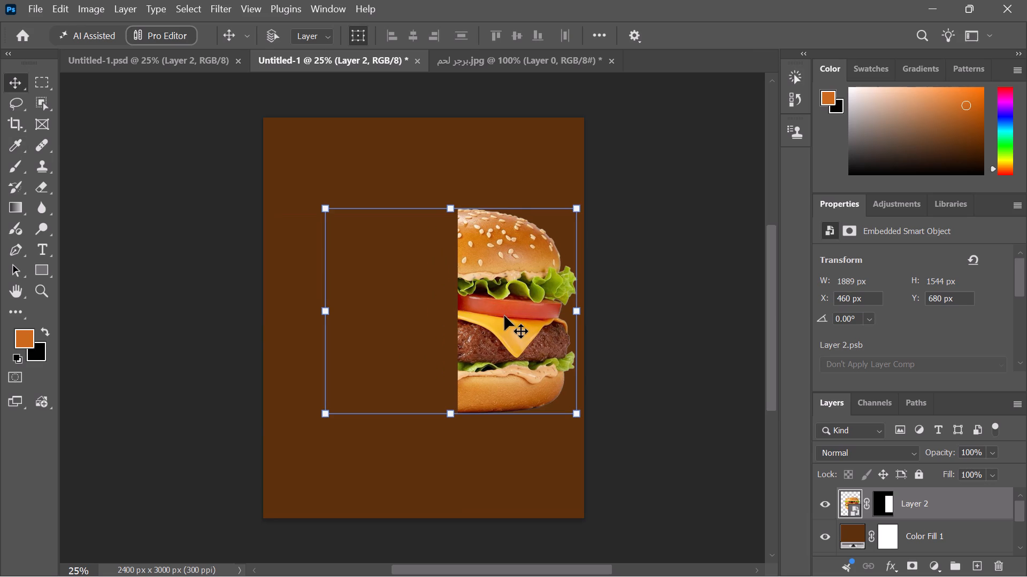
key("Down")
key("Down")
Add a text layer reading SPECIAL beside the top of the half burger, checking the wording against the Pinterest reference poster.
key("alt+Tab")
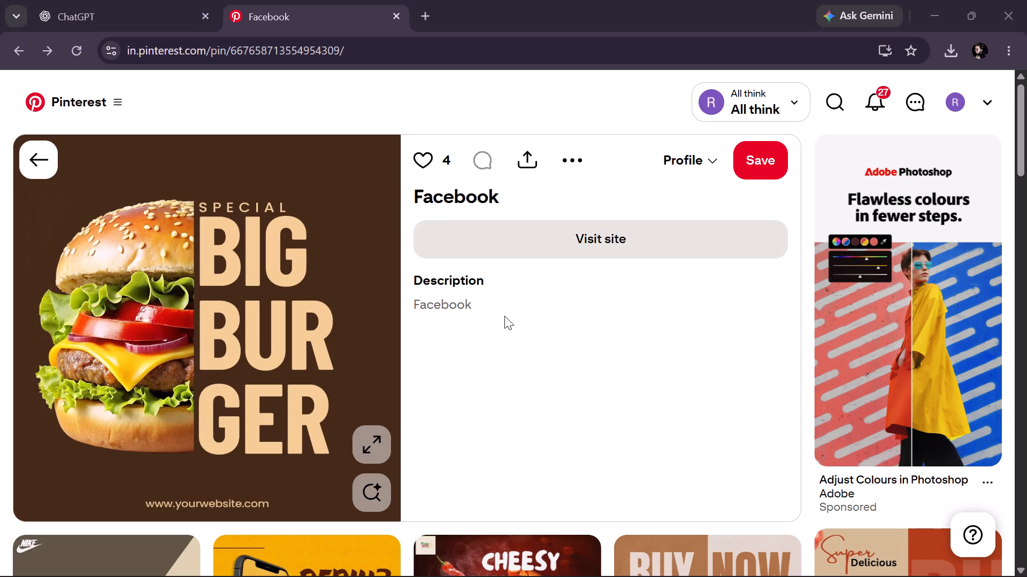
key("alt+Tab")
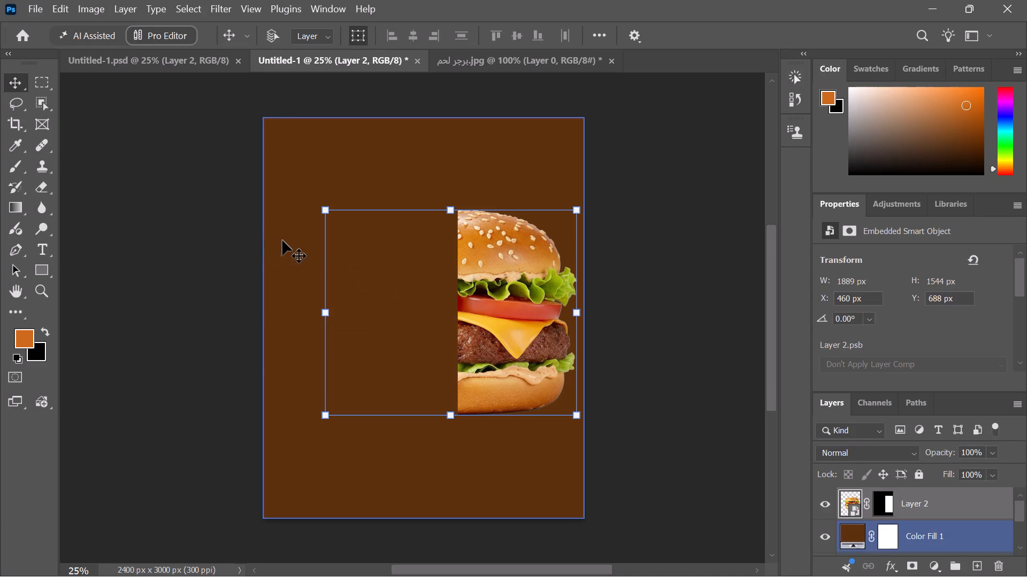
key("t")
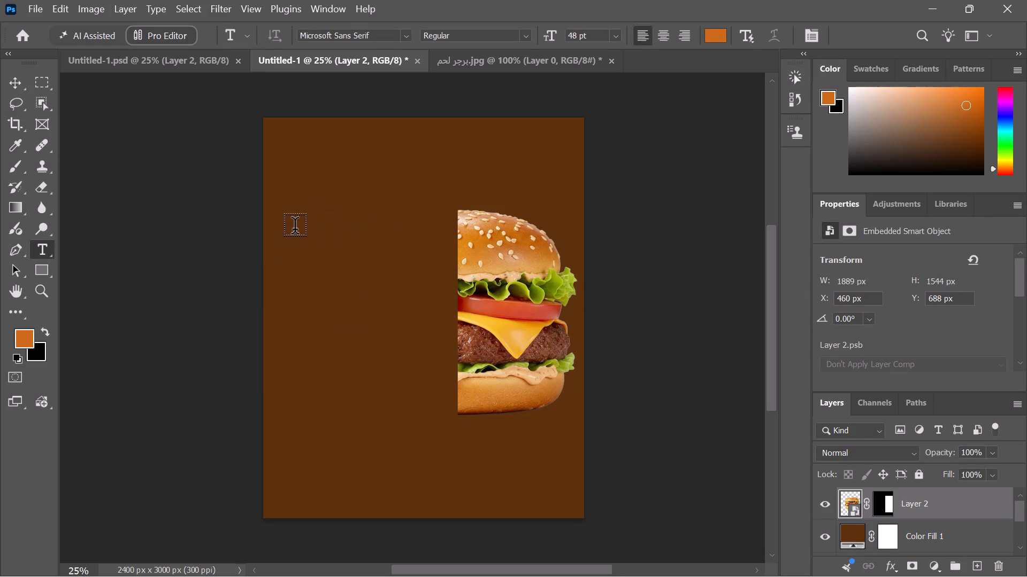
left_click(295, 229)
key("alt+Tab")
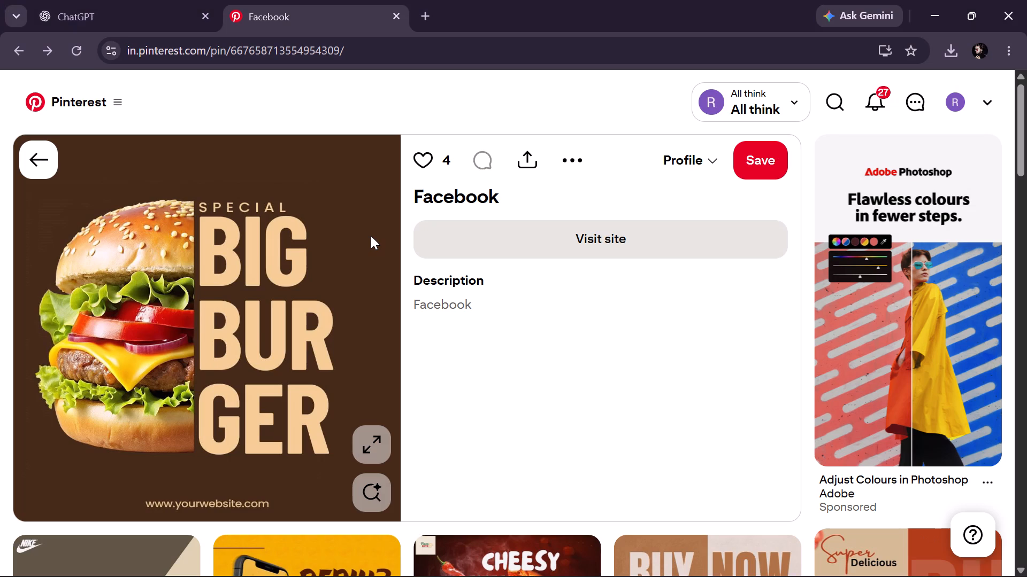
key("alt+Tab")
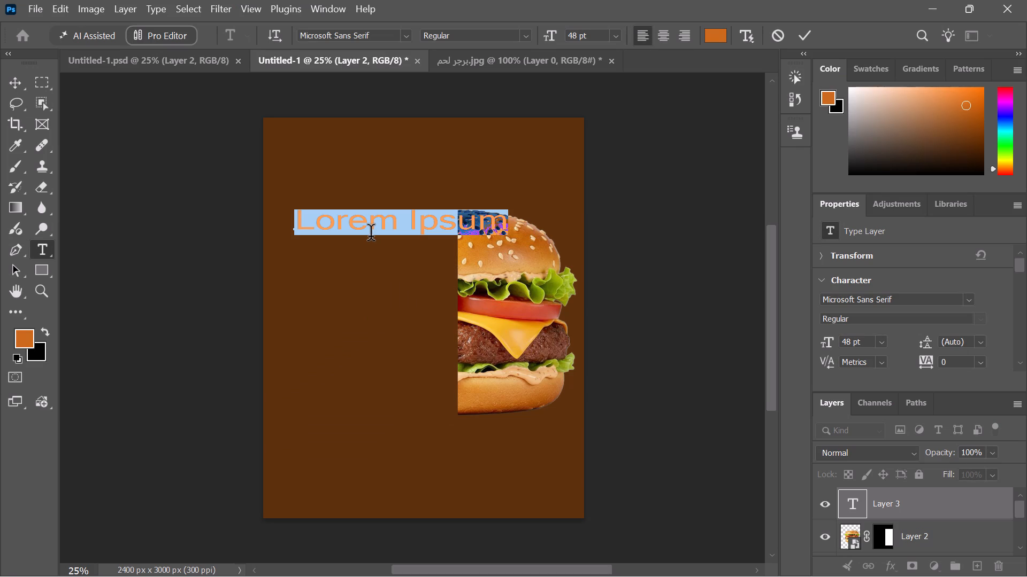
type("SPE")
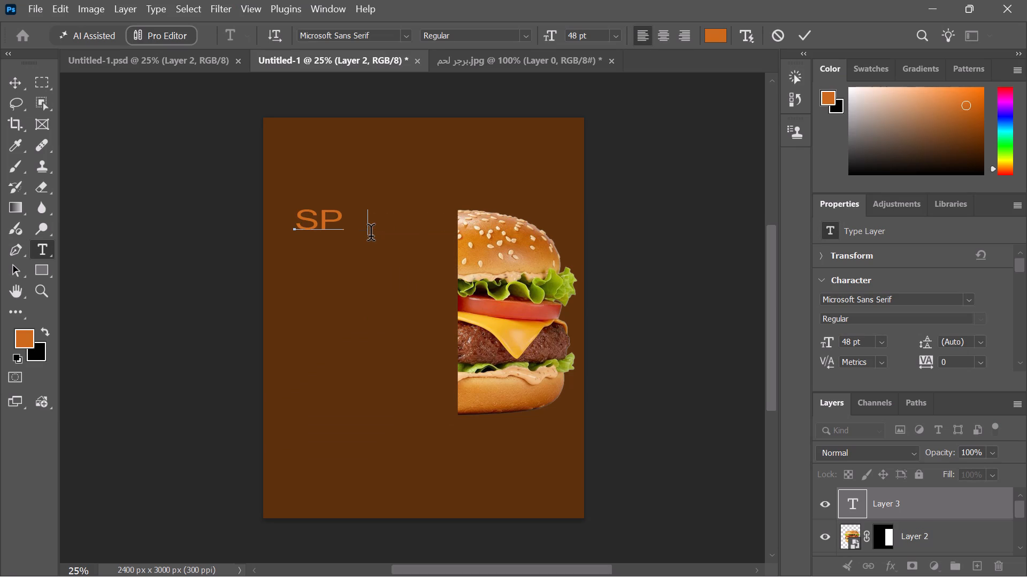
type("CIAL")
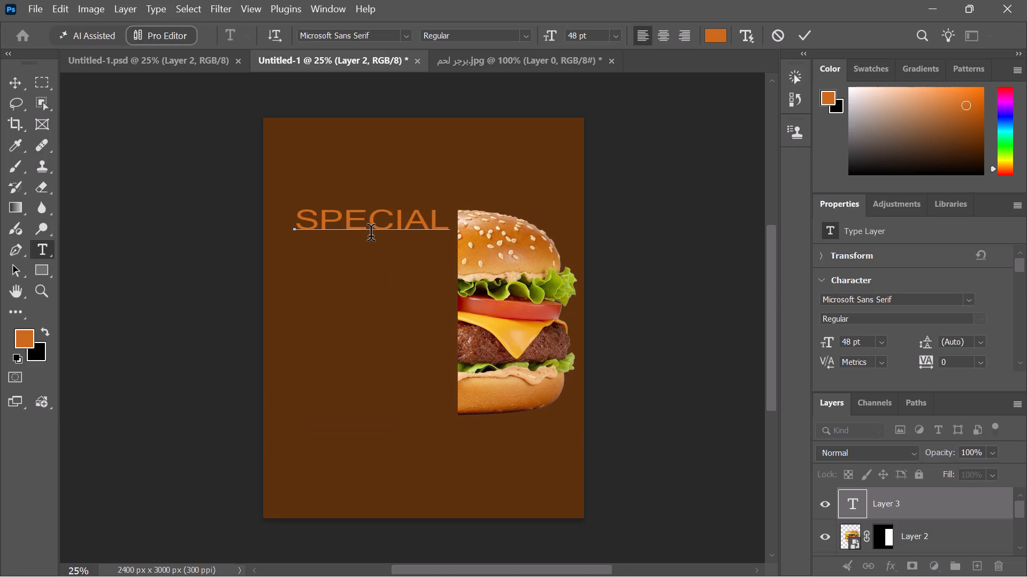
key("alt+Tab")
key("alt+Tab")
Change the font of the SPECIAL text to Bahnschrift Light Condensed.
key("ctrl+a")
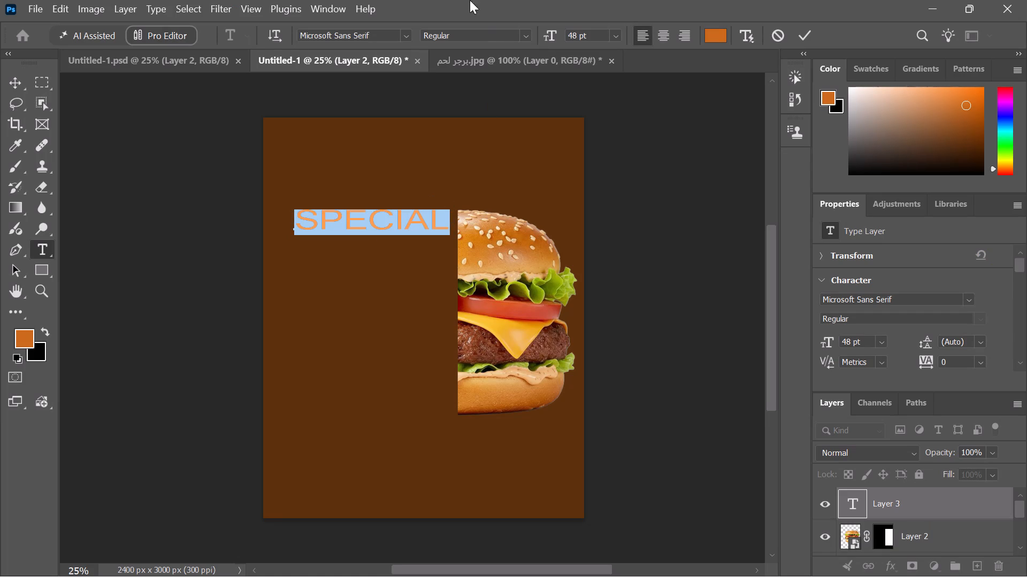
left_click(404, 35)
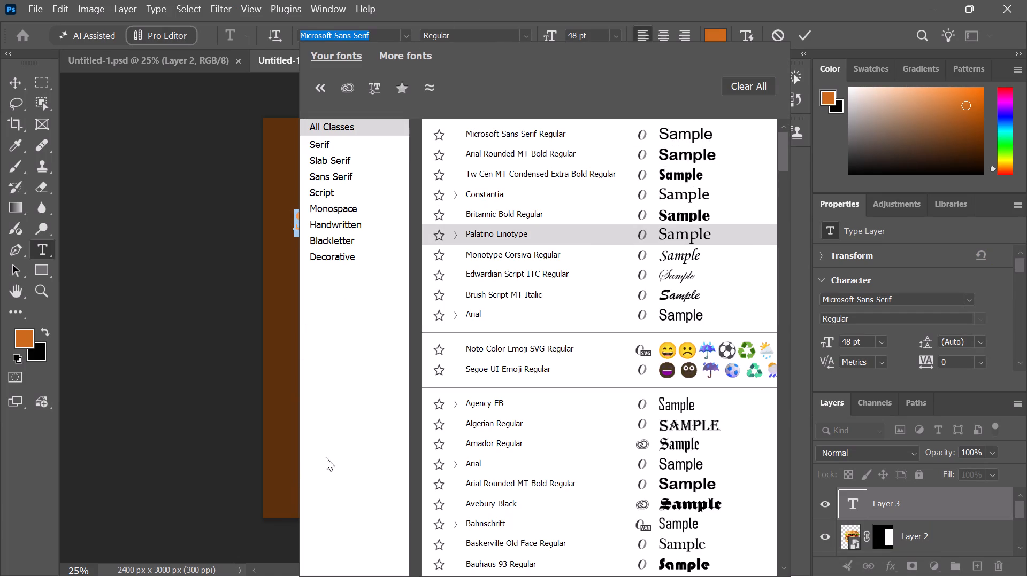
left_click(405, 35)
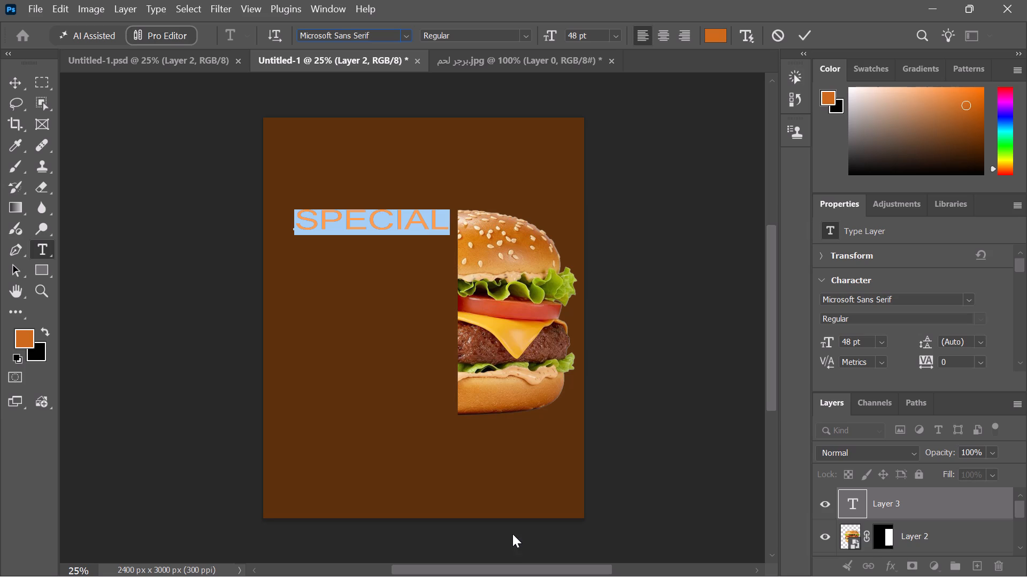
left_click_drag(510, 568, 573, 567)
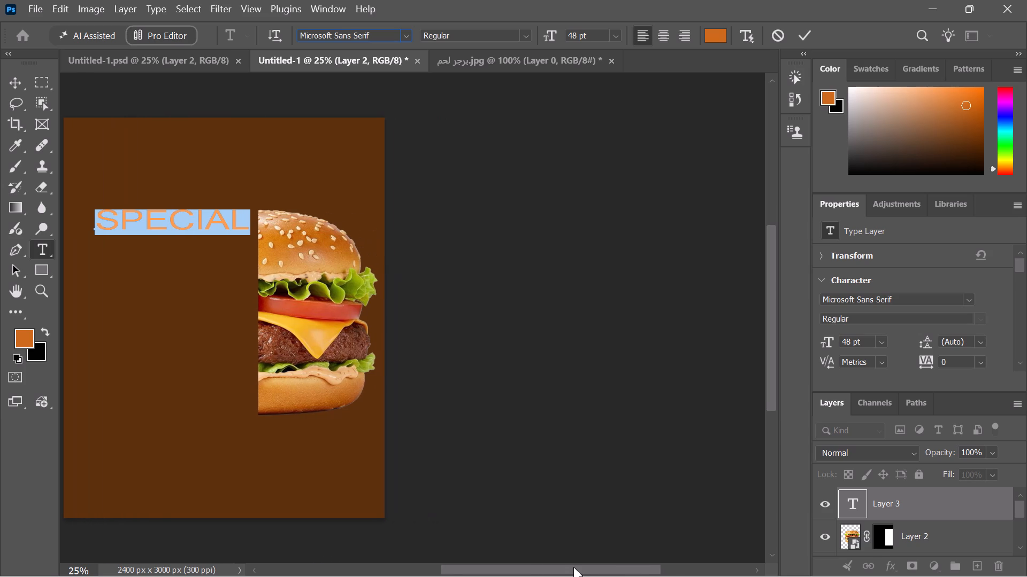
left_click_drag(573, 567, 574, 567)
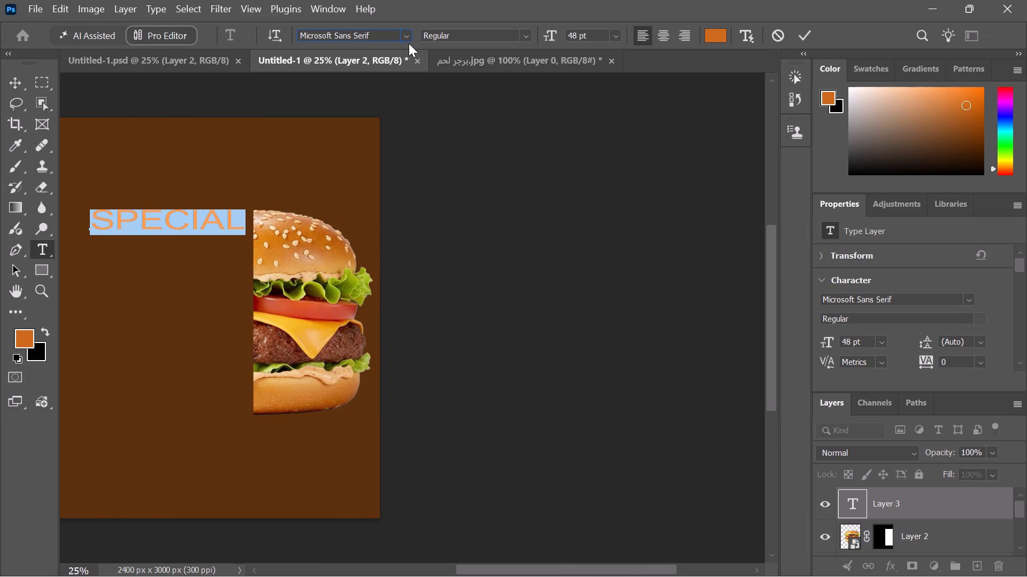
left_click(407, 36)
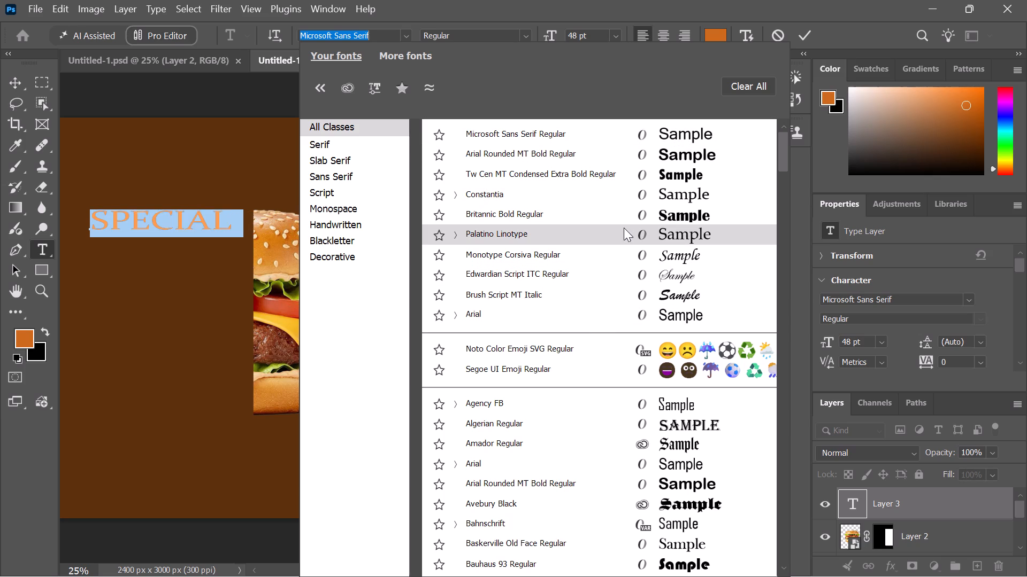
scroll(607, 309, "down", 1)
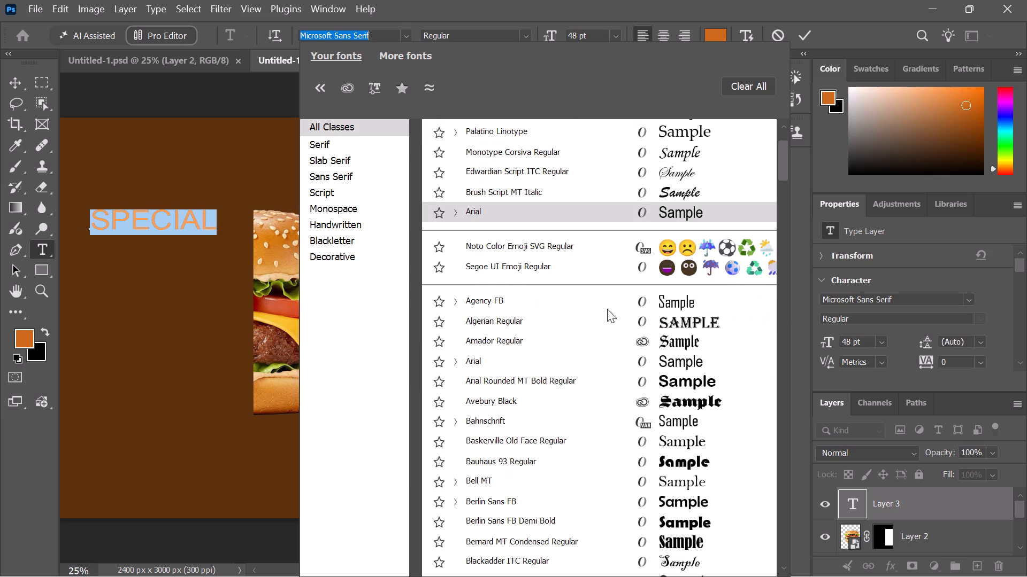
scroll(607, 309, "down", 1)
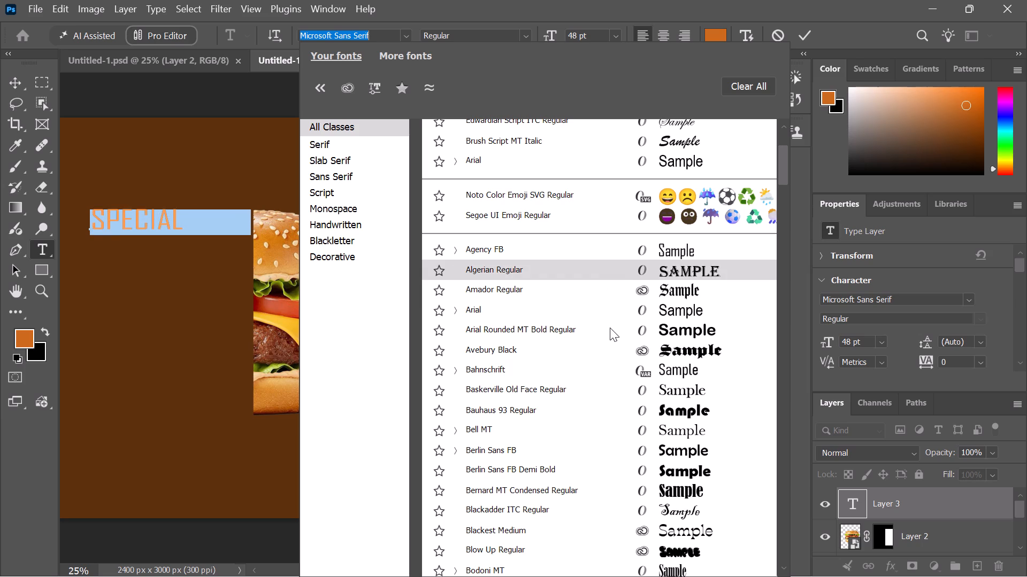
scroll(610, 332, "down", 1)
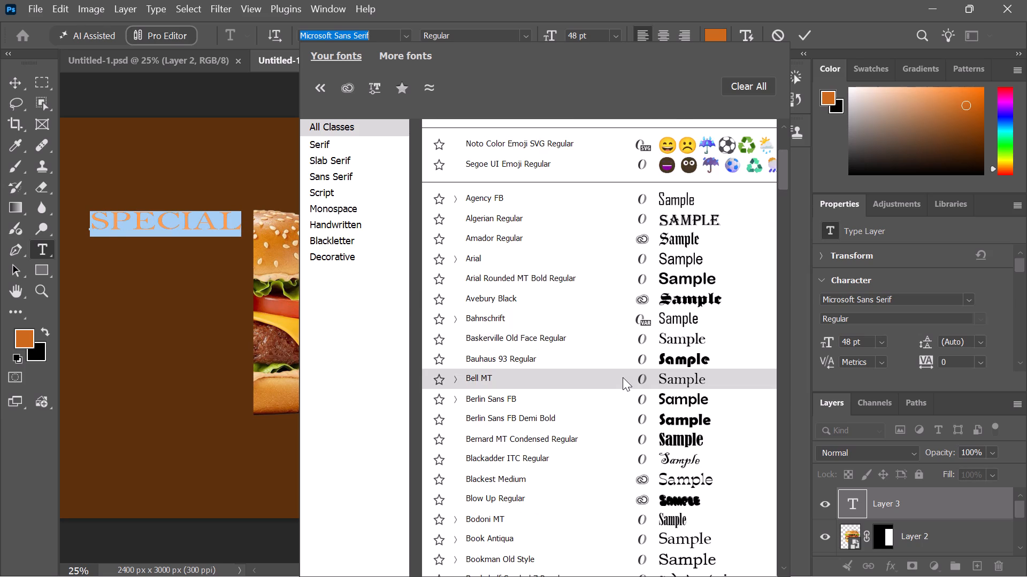
scroll(623, 377, "down", 1)
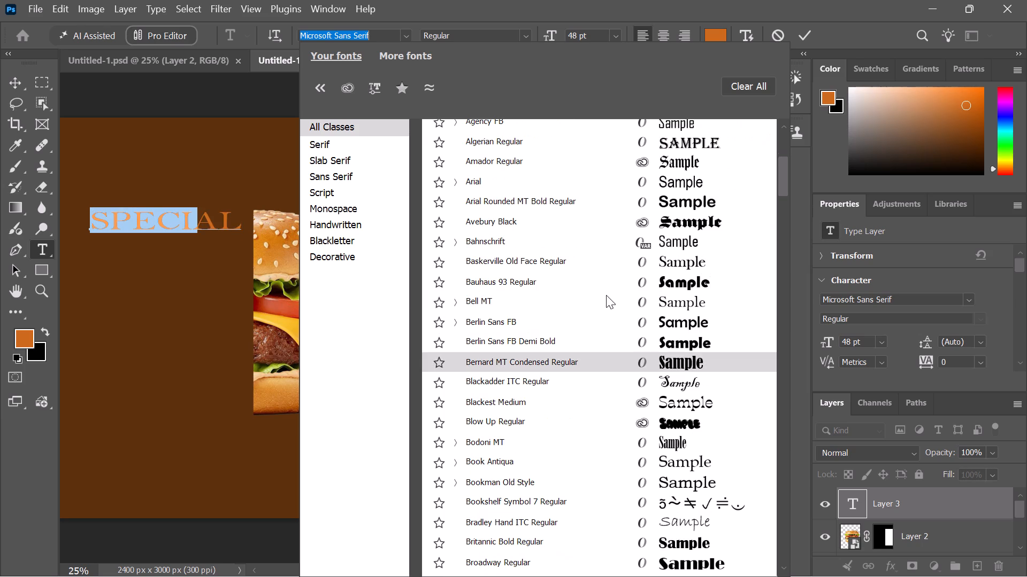
left_click(589, 244)
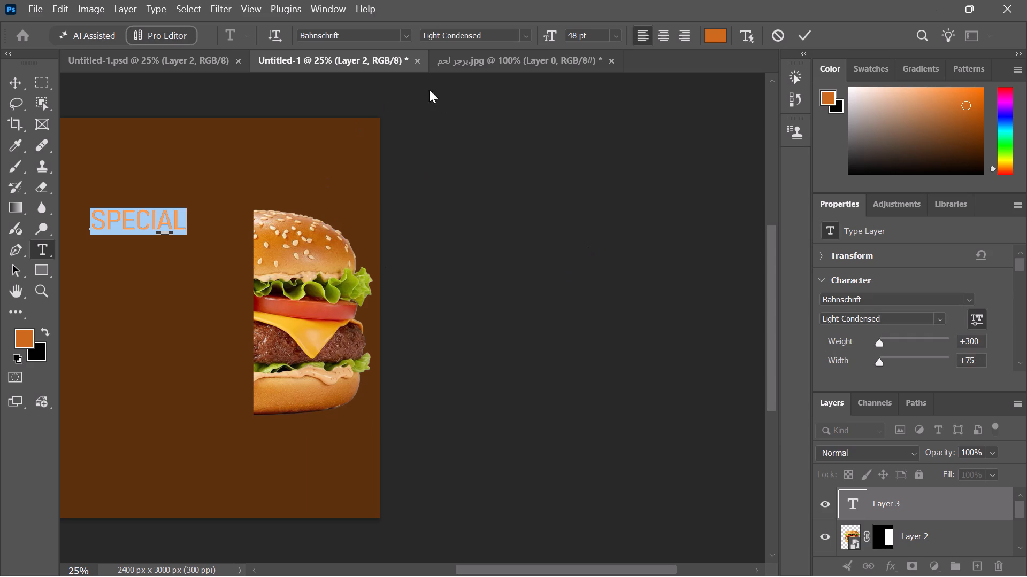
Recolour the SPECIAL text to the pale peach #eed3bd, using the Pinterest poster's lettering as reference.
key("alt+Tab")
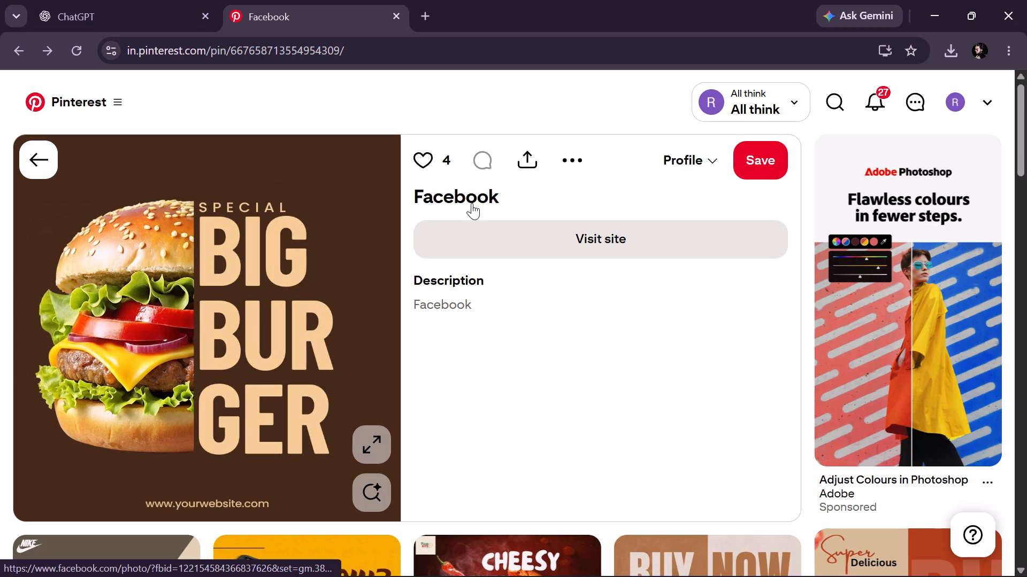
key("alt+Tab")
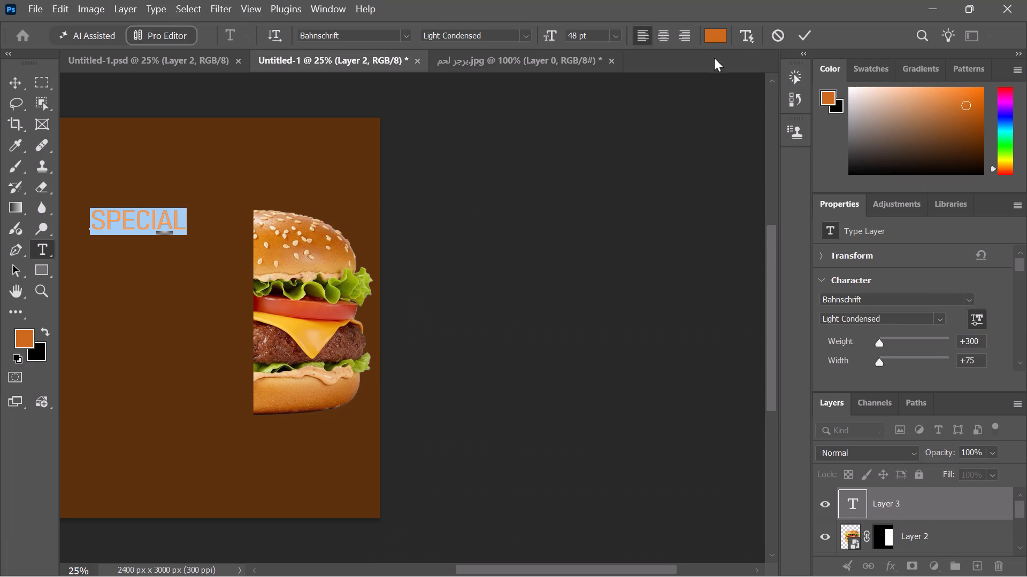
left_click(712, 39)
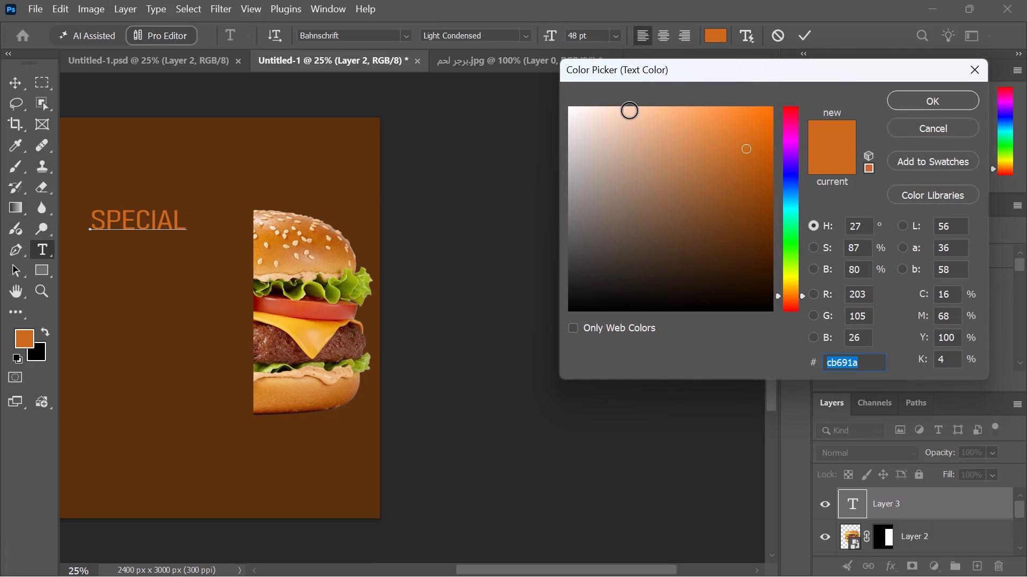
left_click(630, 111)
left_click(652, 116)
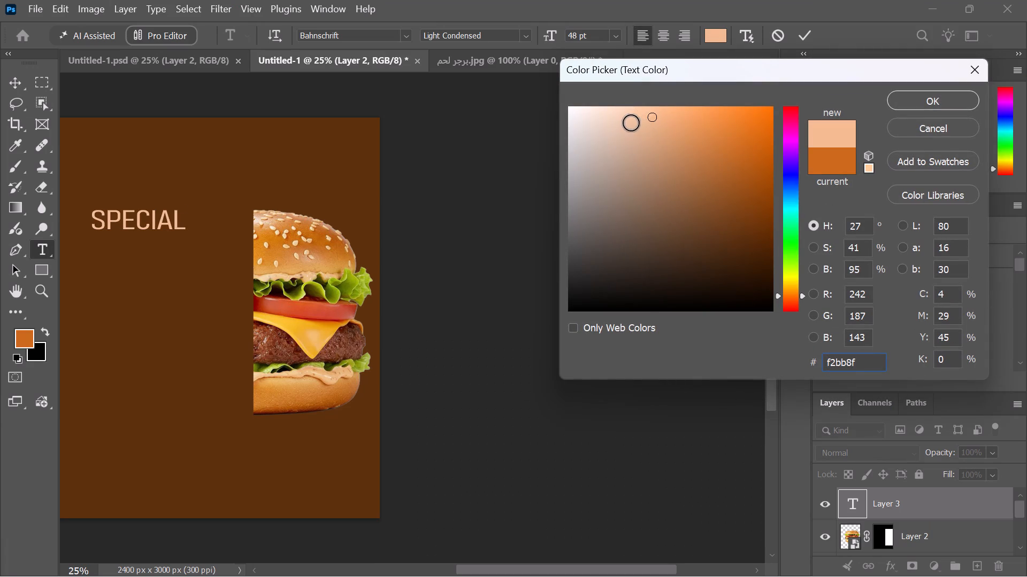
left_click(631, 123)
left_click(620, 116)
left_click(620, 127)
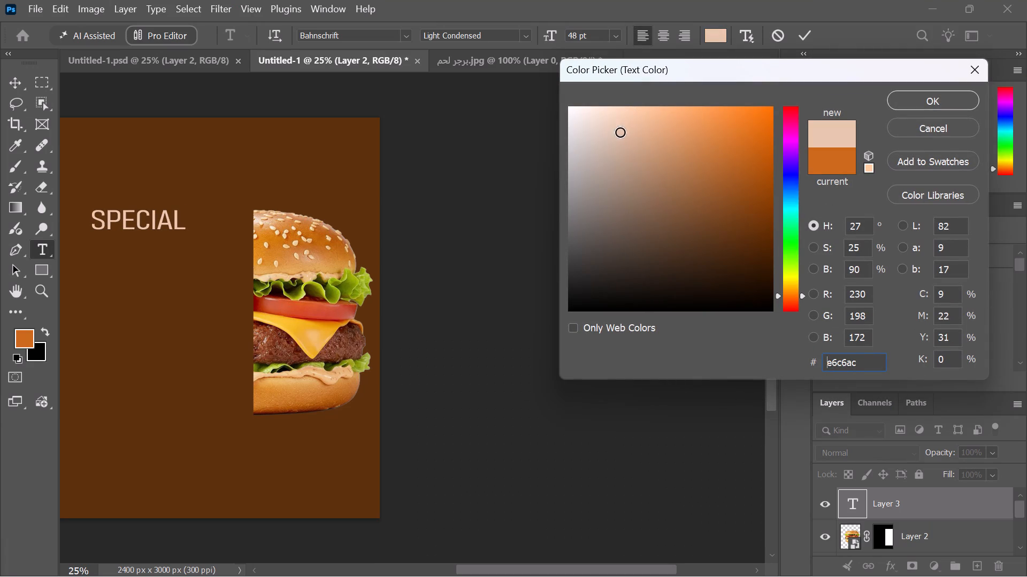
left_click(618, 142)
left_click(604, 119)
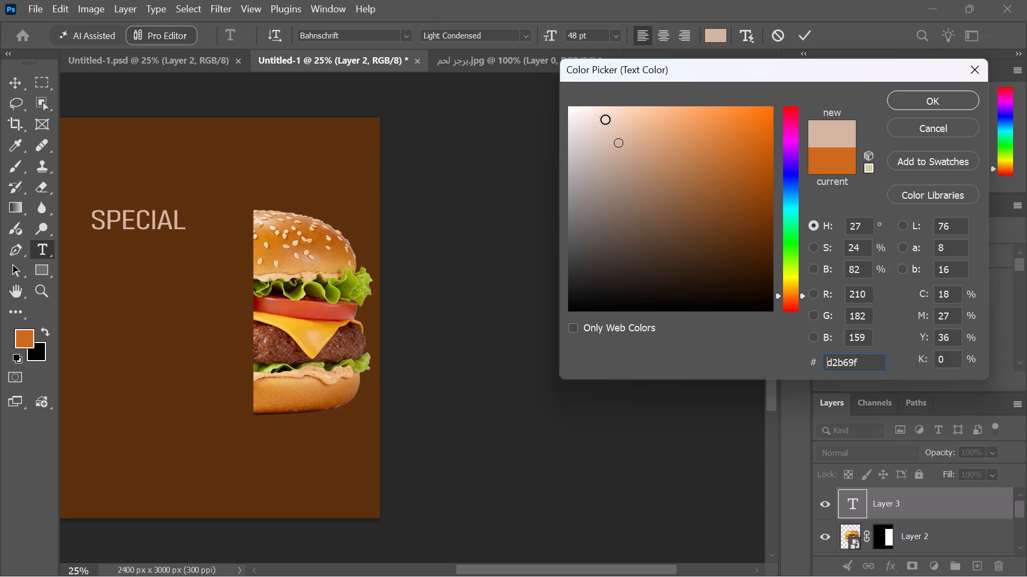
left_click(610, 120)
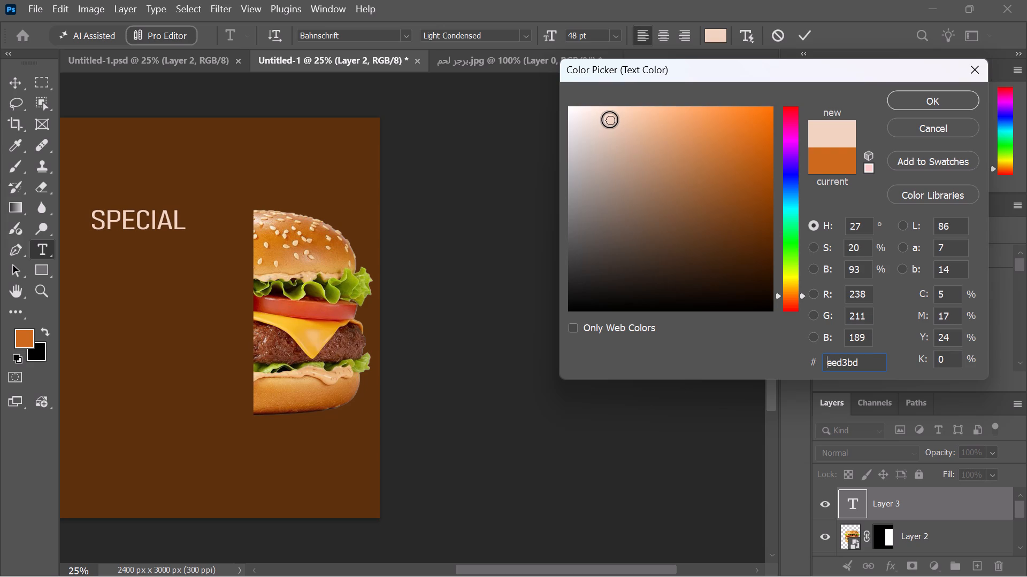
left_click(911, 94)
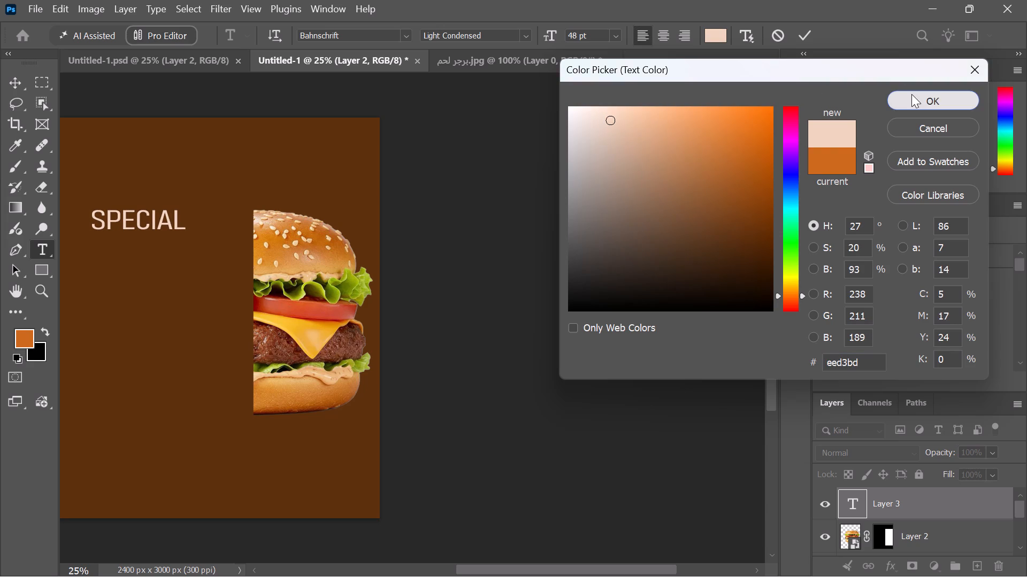
Compare with the Pinterest poster again and set the SPECIAL text colour to the pale cream yellow #ebe6b7.
key("alt+Tab")
key("alt+Tab")
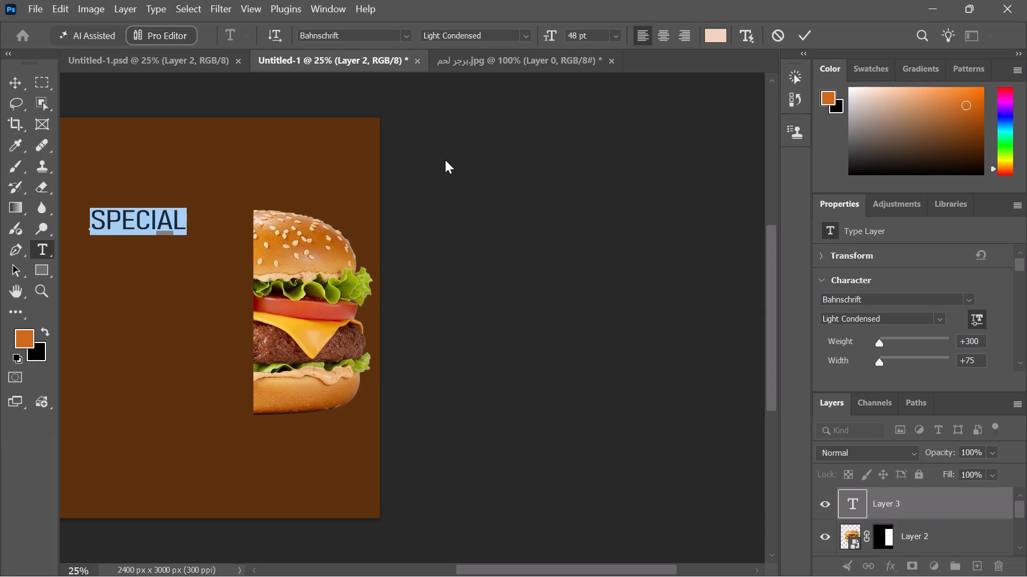
left_click(710, 36)
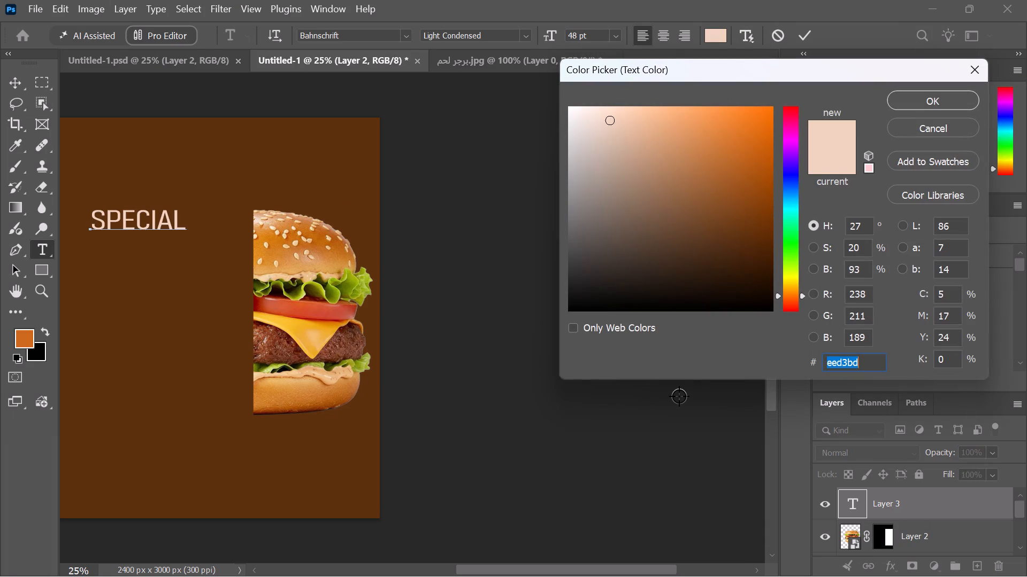
left_click(788, 287)
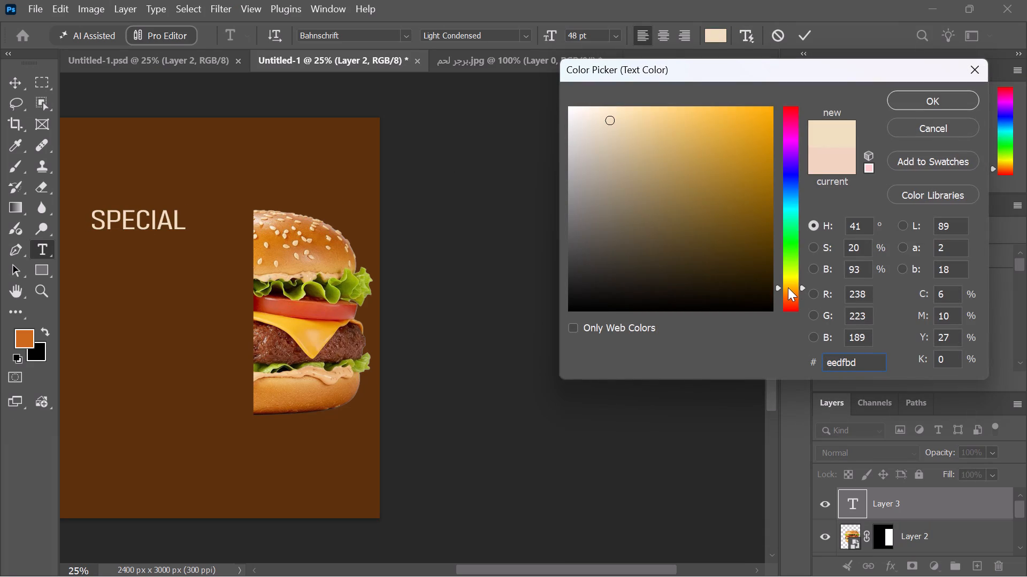
left_click(793, 280)
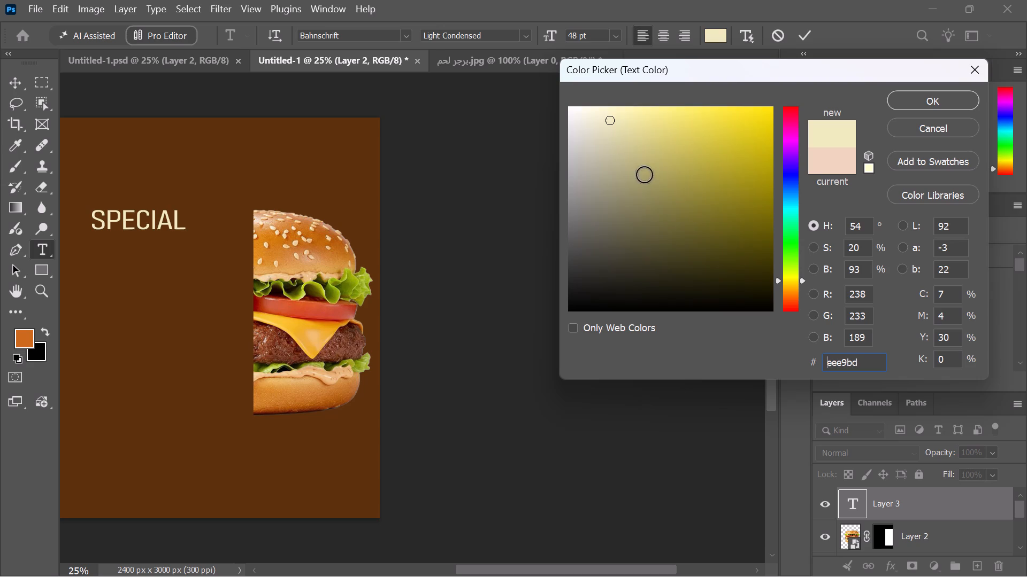
left_click(629, 129)
left_click(617, 127)
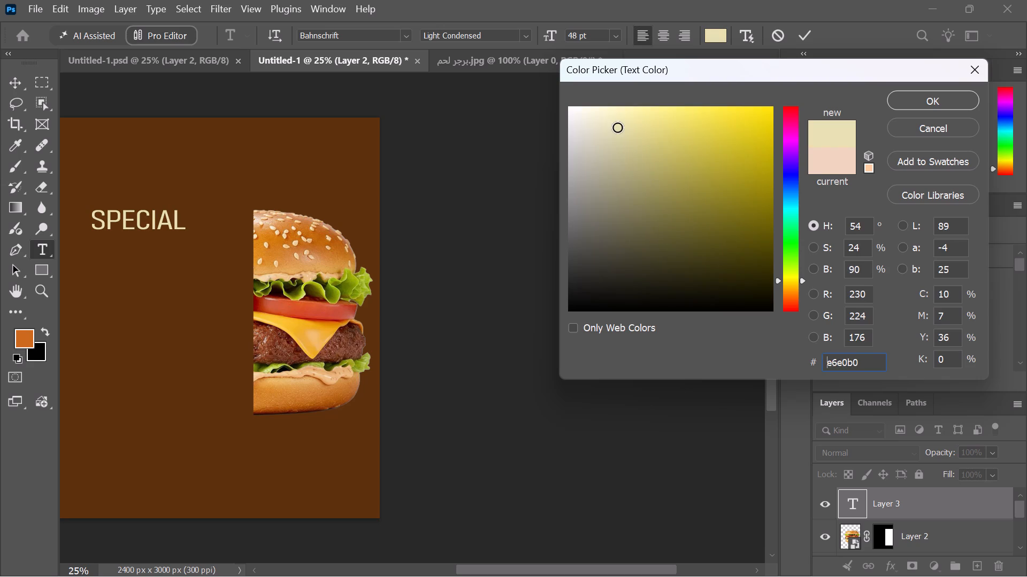
left_click(617, 137)
left_click(613, 122)
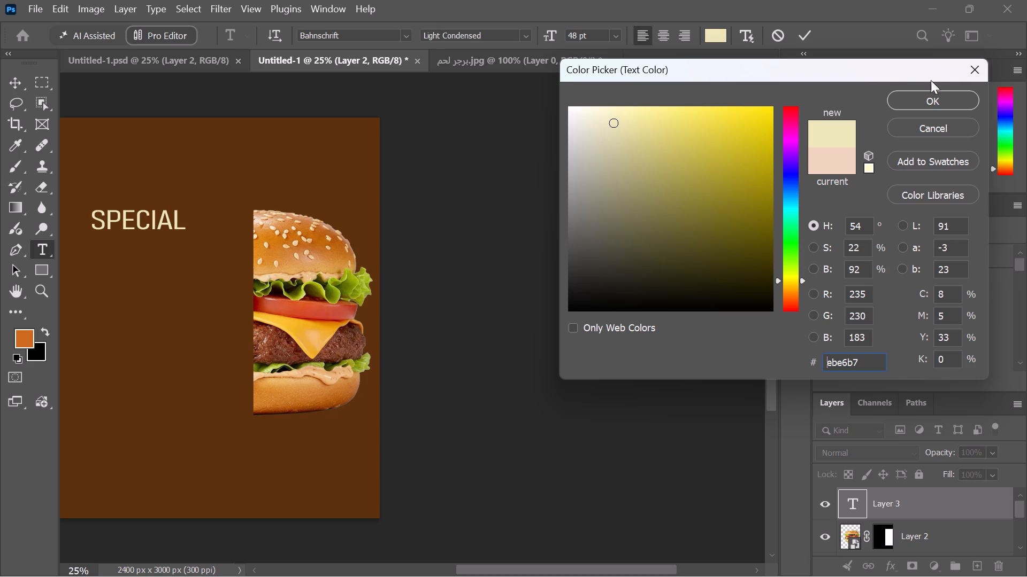
left_click(931, 100)
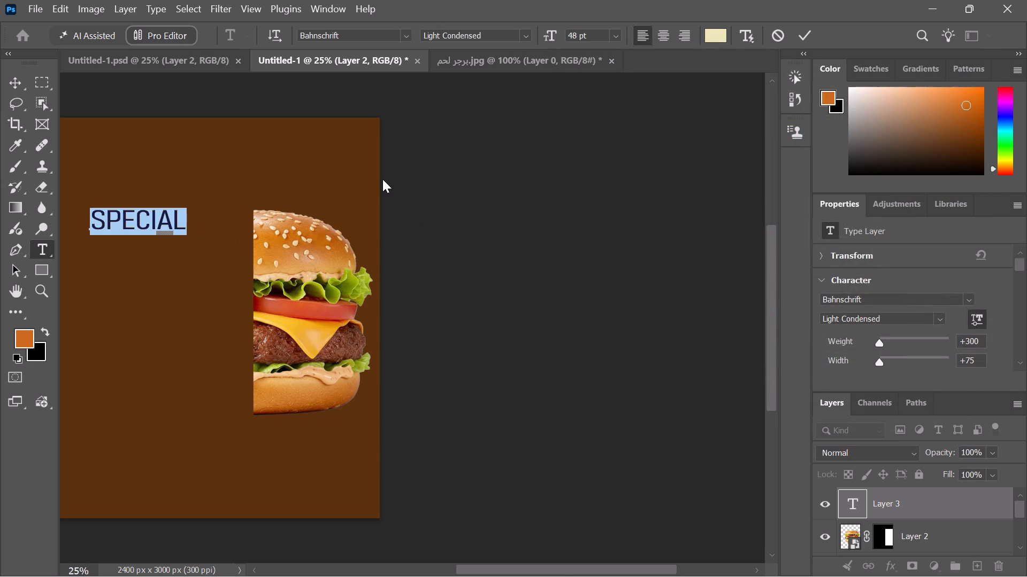
key("Return")
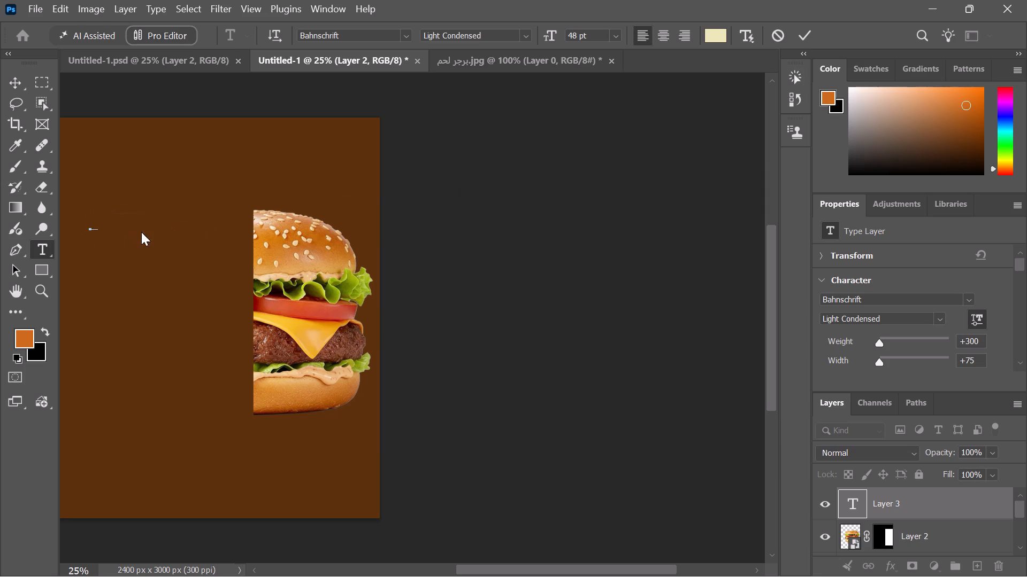
Undo the last change to the SPECIAL text and commit the text edit.
key("ctrl+z")
left_click(134, 178)
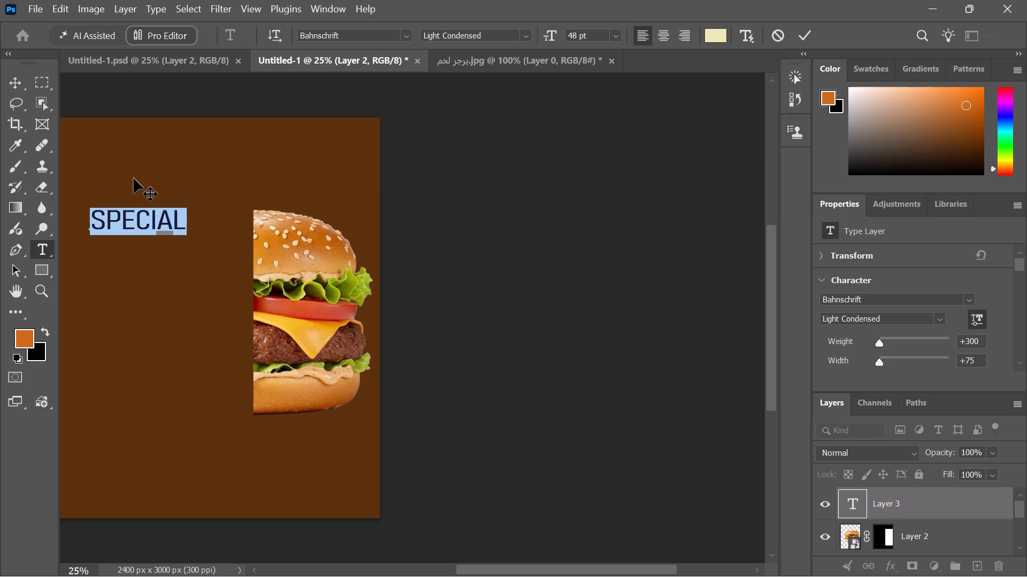
left_click(188, 187)
scroll(370, 228, "left", 2)
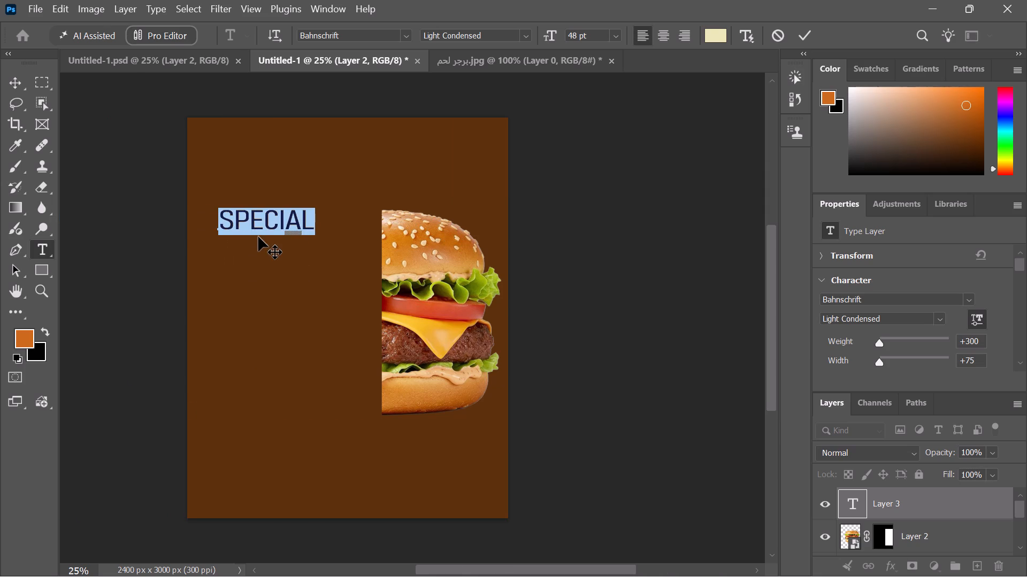
left_click(258, 237)
left_click(929, 531)
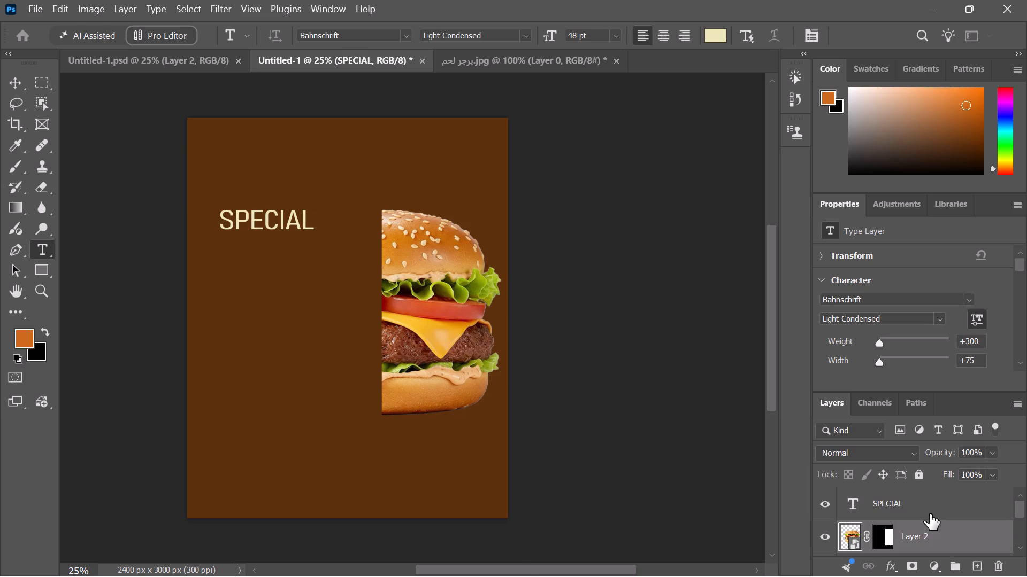
Move the SPECIAL text layer about 457 px to the right, beside the half burger's cut edge and slightly below the bun's top.
left_click(911, 496)
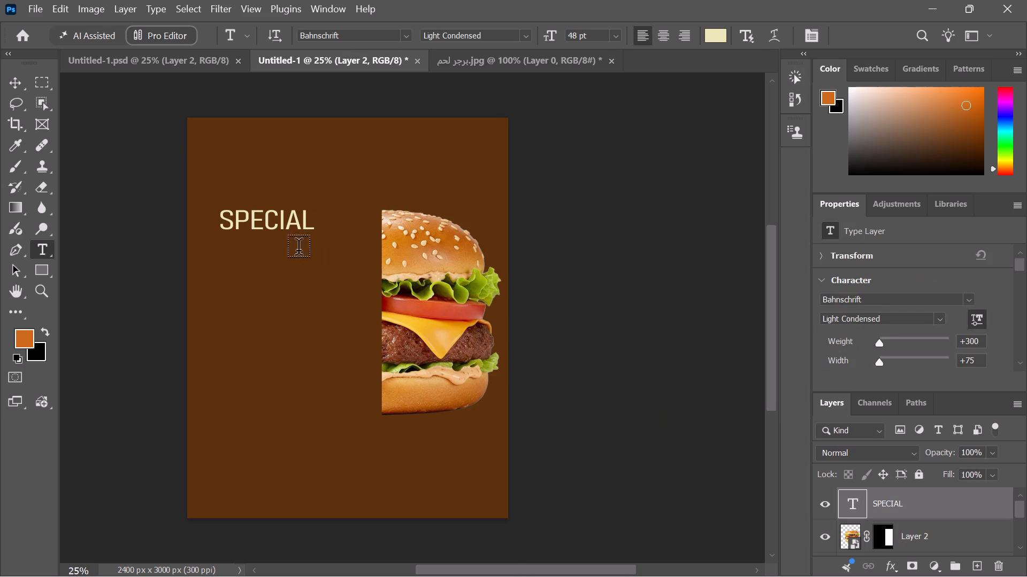
key("v")
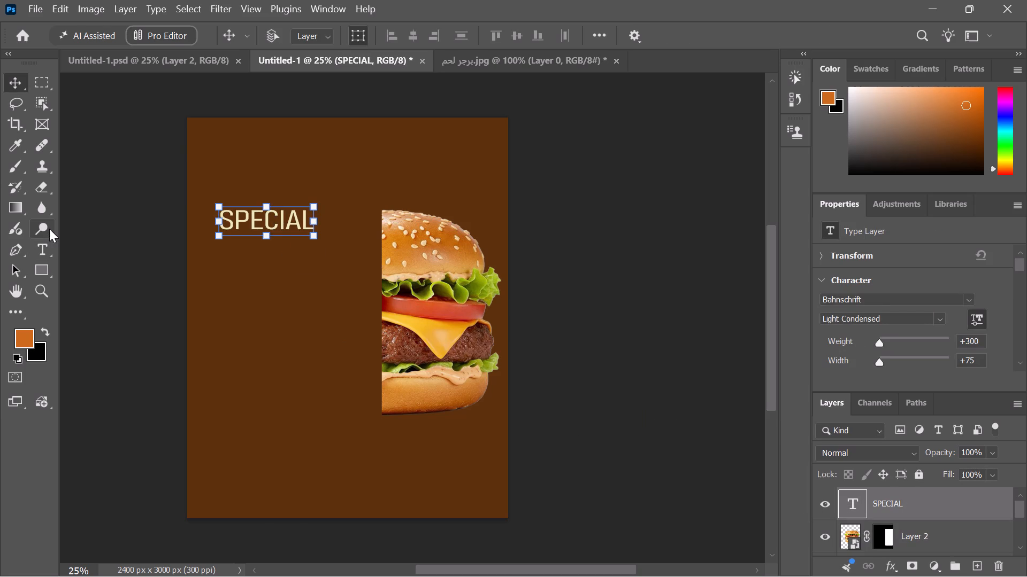
left_click(262, 218)
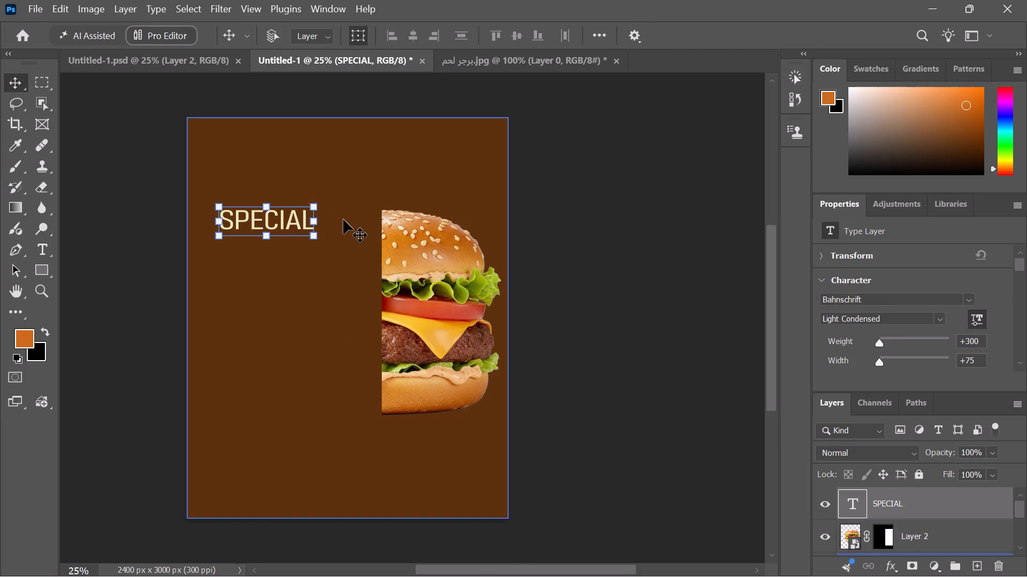
left_click_drag(281, 221, 352, 221)
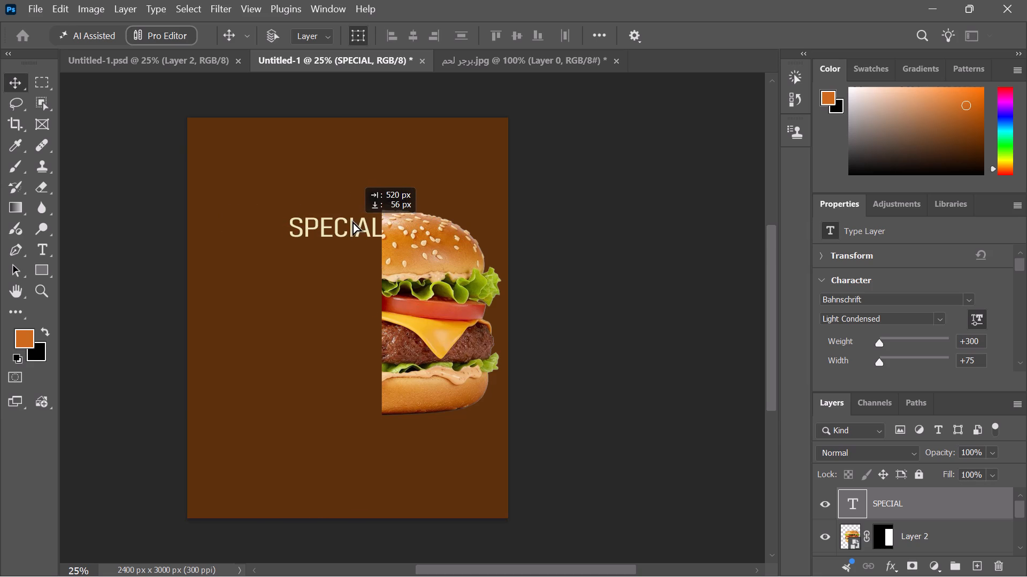
left_click_drag(352, 221, 342, 225)
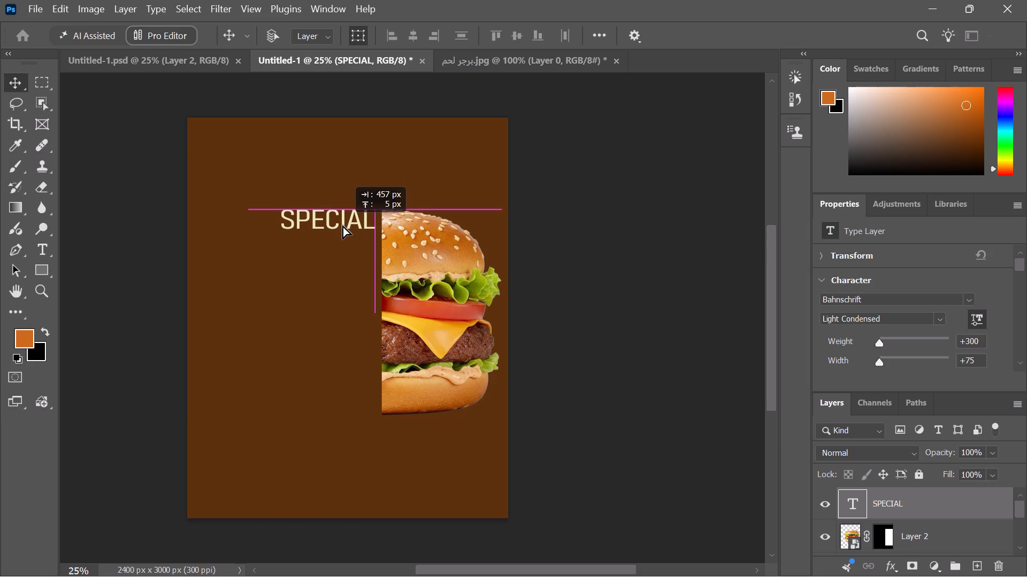
left_click_drag(342, 225, 342, 226)
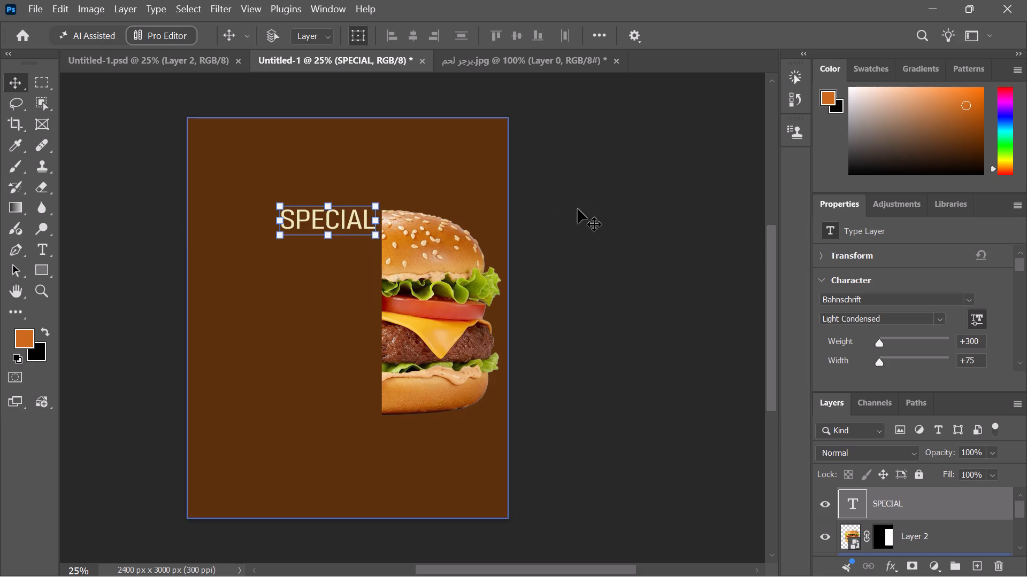
left_click(589, 210)
left_click_drag(343, 218, 343, 220)
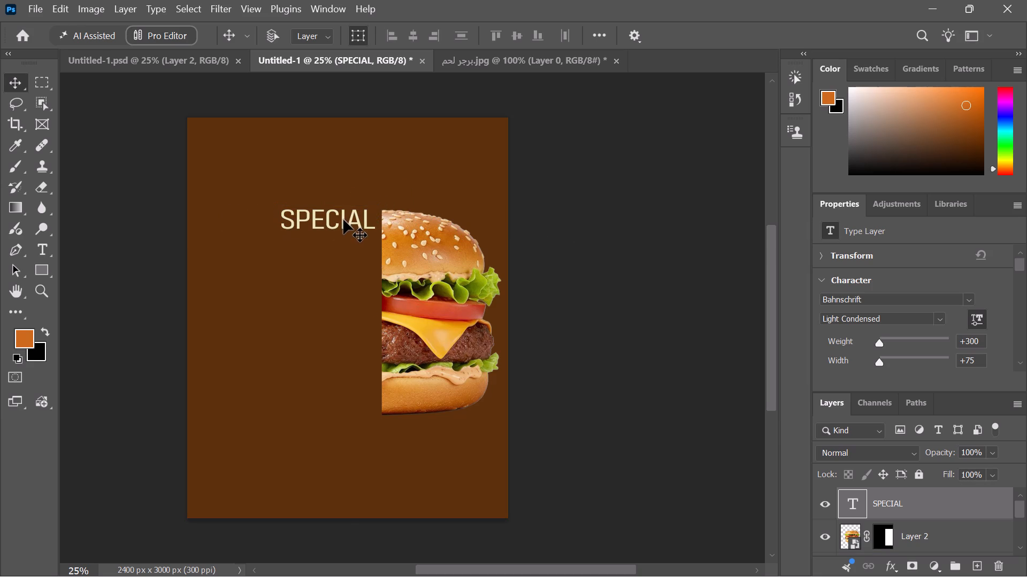
left_click_drag(343, 220, 343, 225)
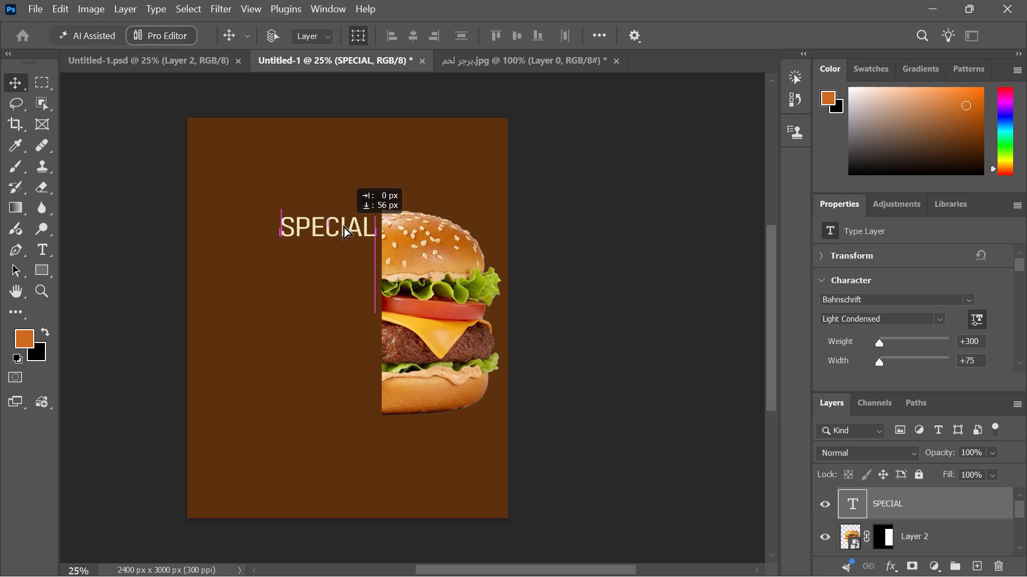
left_click_drag(343, 225, 343, 224)
left_click(578, 217)
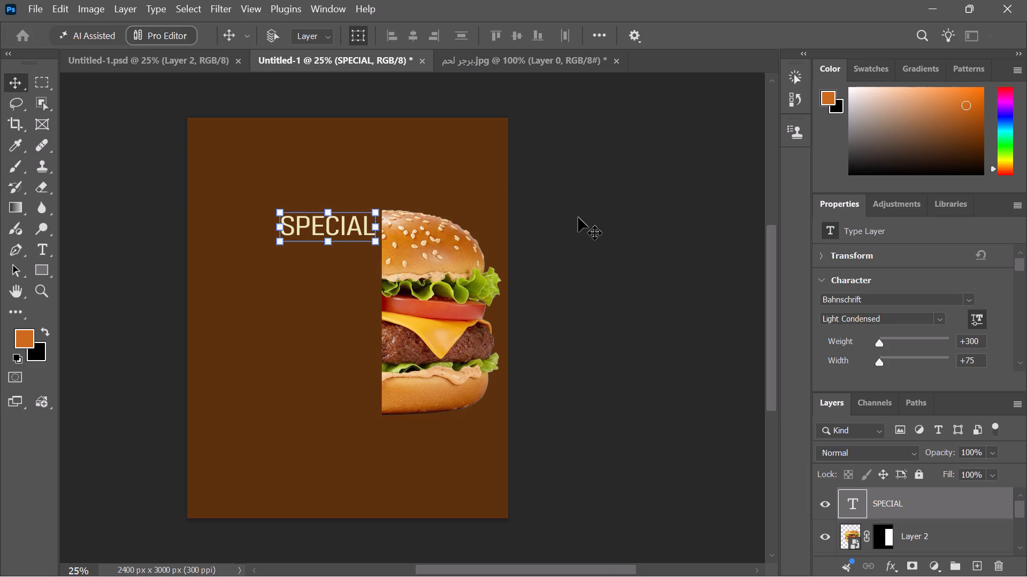
key("Up")
key("Up")
key("Down")
key("Return")
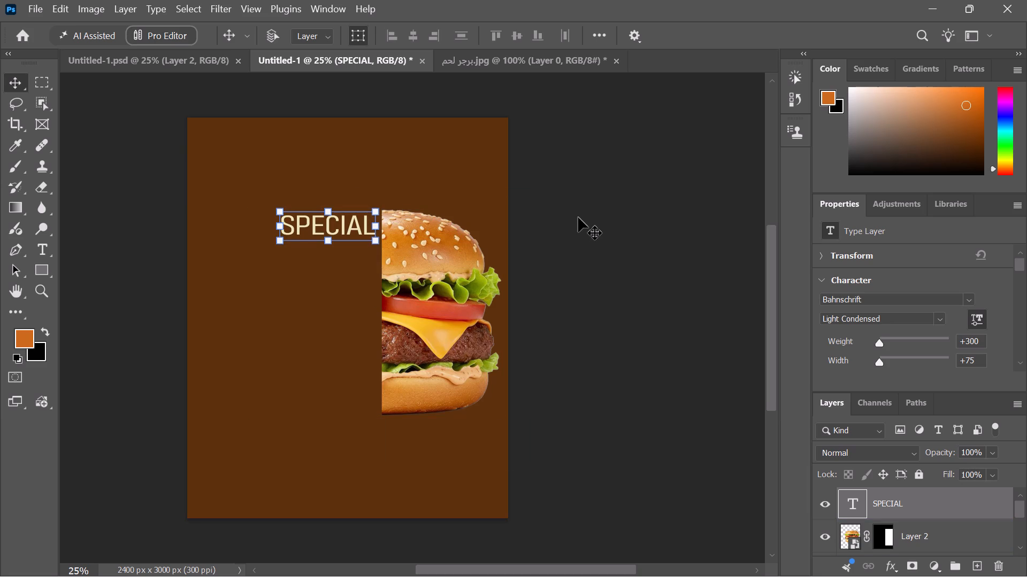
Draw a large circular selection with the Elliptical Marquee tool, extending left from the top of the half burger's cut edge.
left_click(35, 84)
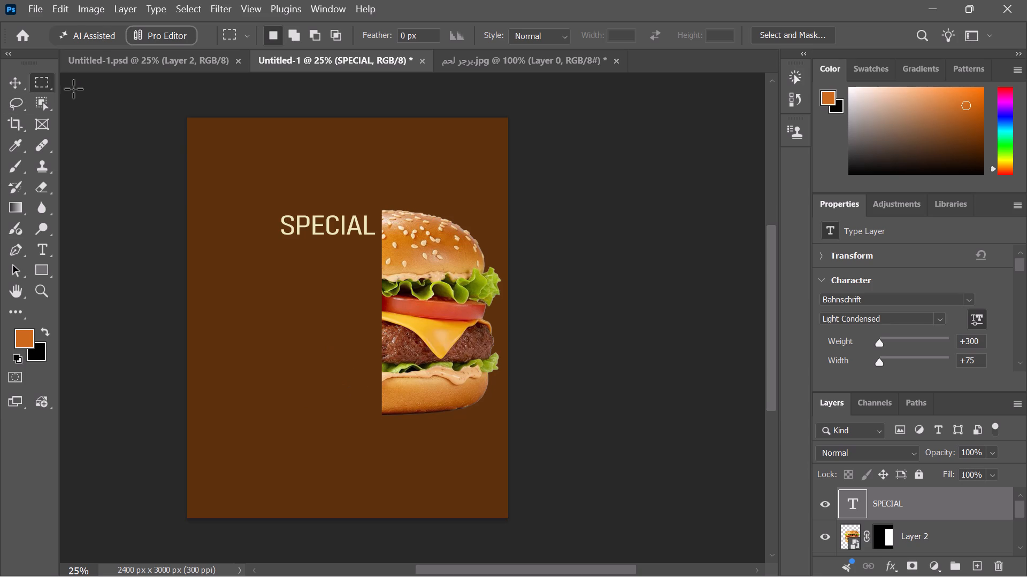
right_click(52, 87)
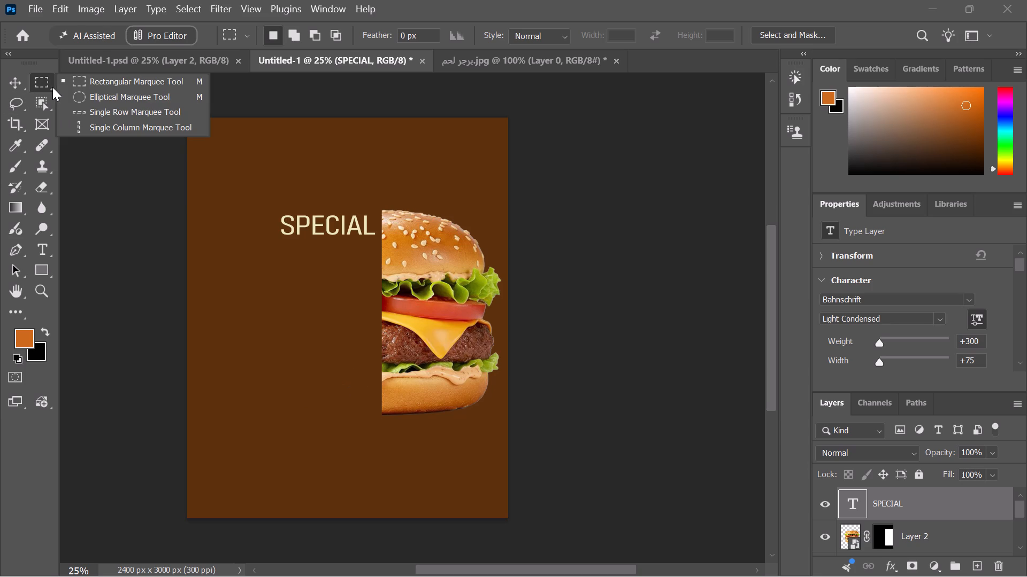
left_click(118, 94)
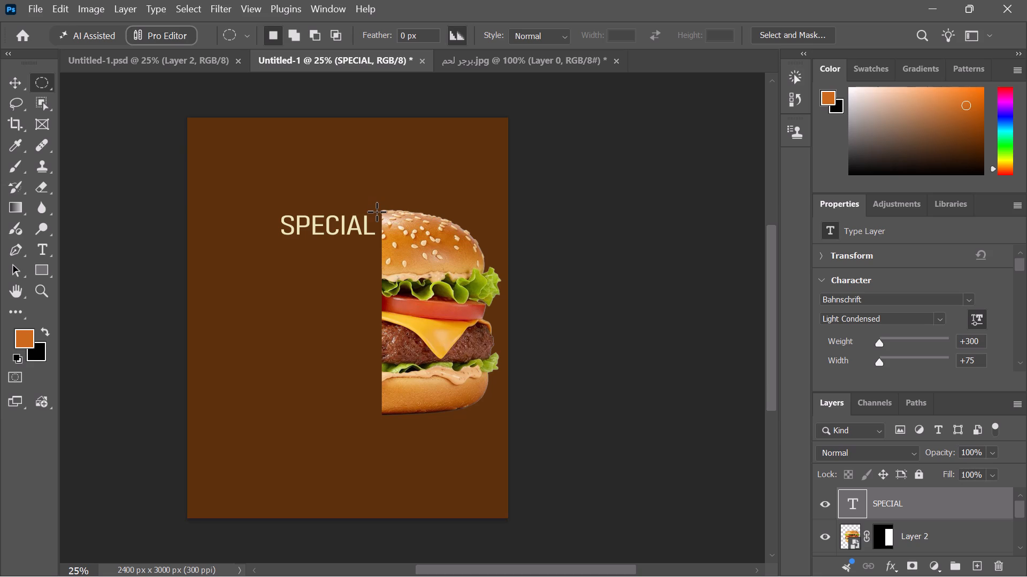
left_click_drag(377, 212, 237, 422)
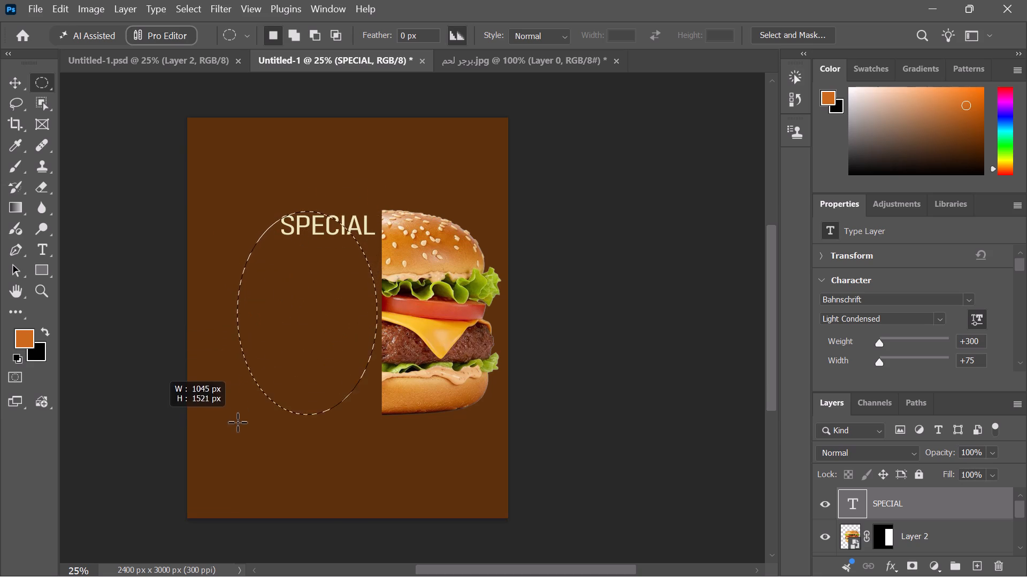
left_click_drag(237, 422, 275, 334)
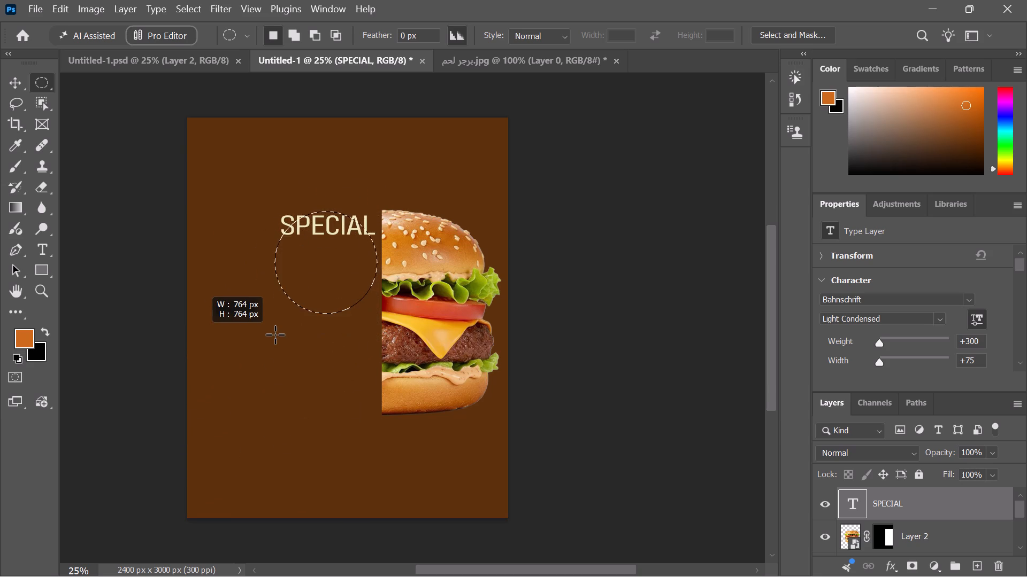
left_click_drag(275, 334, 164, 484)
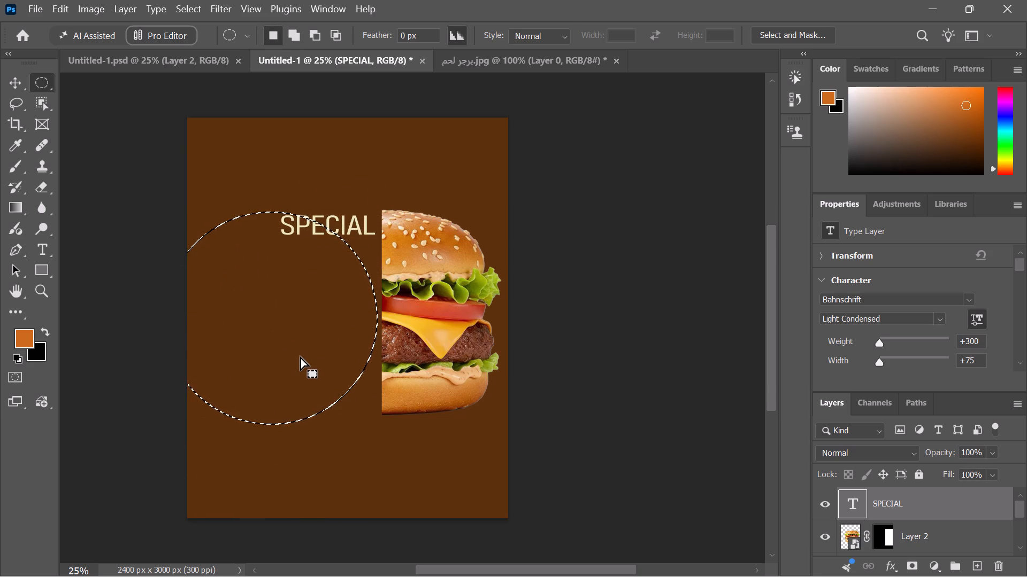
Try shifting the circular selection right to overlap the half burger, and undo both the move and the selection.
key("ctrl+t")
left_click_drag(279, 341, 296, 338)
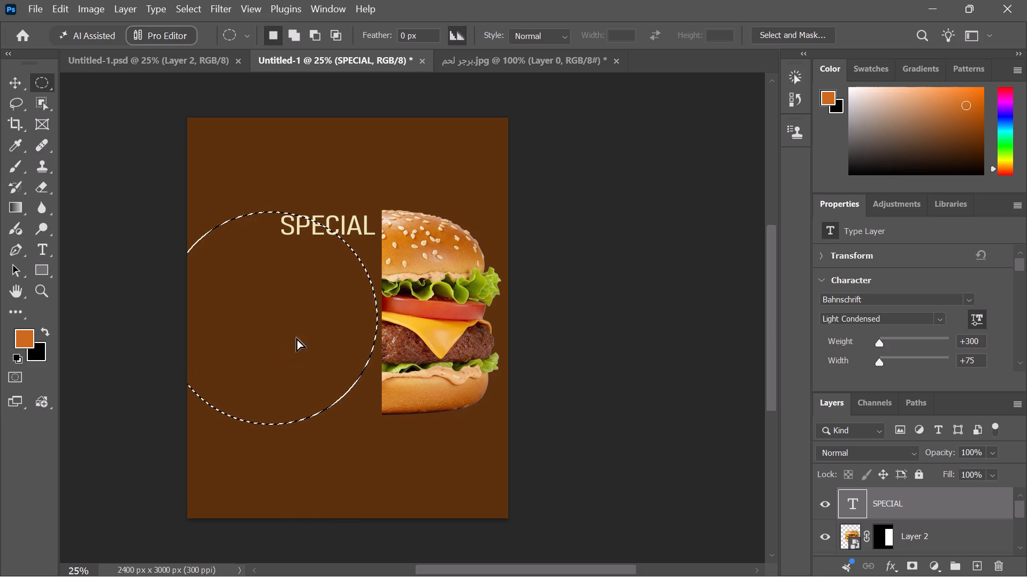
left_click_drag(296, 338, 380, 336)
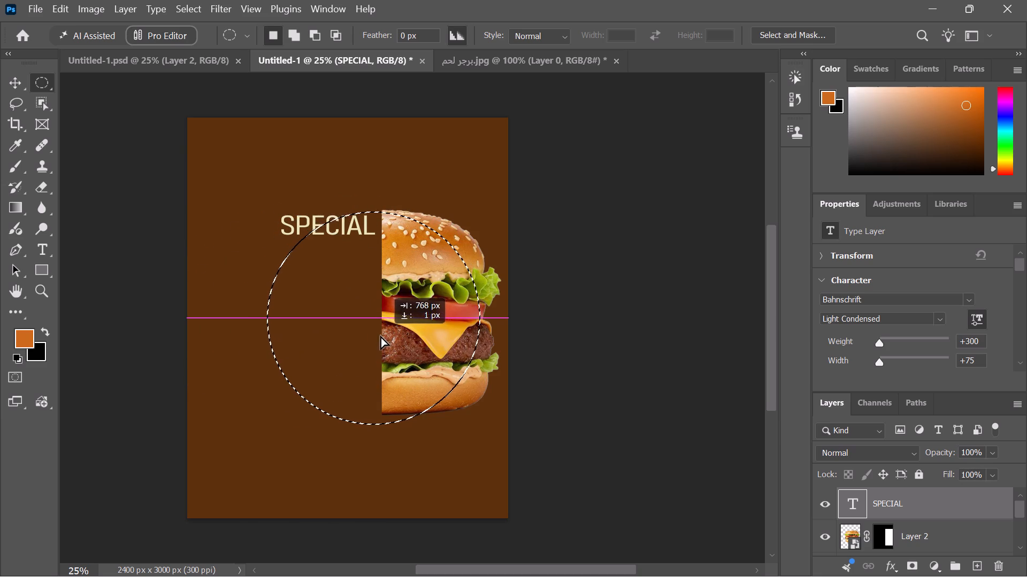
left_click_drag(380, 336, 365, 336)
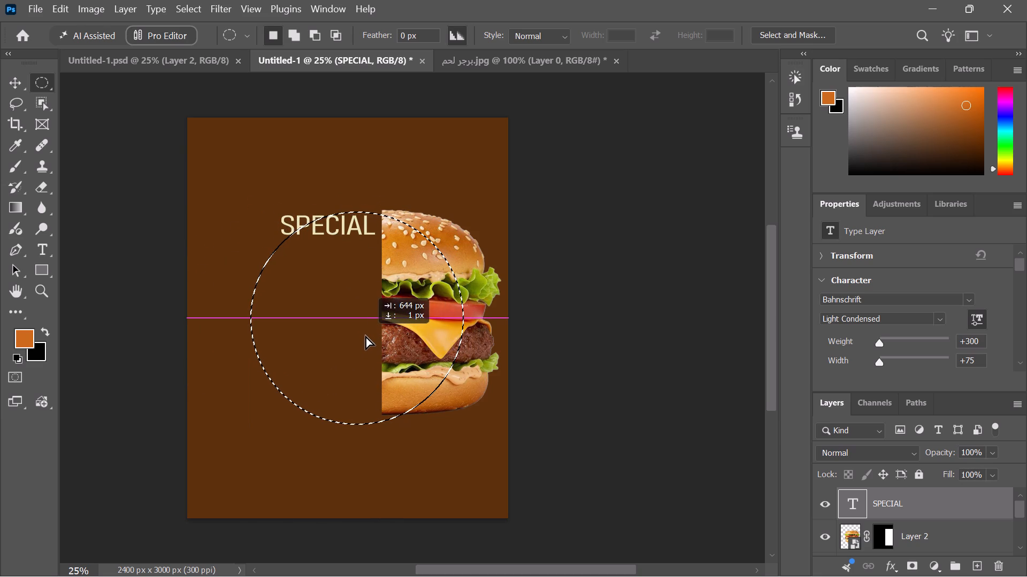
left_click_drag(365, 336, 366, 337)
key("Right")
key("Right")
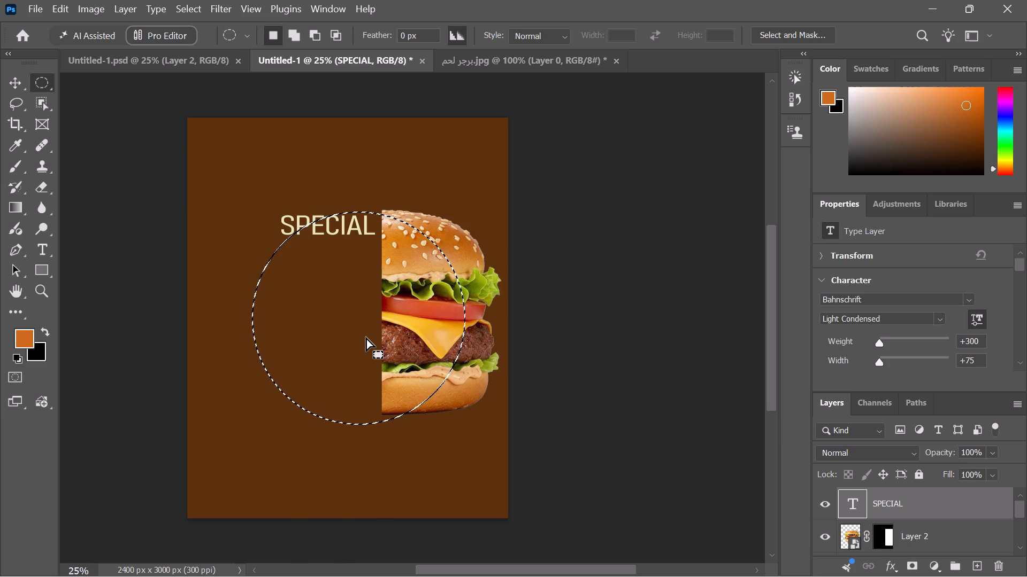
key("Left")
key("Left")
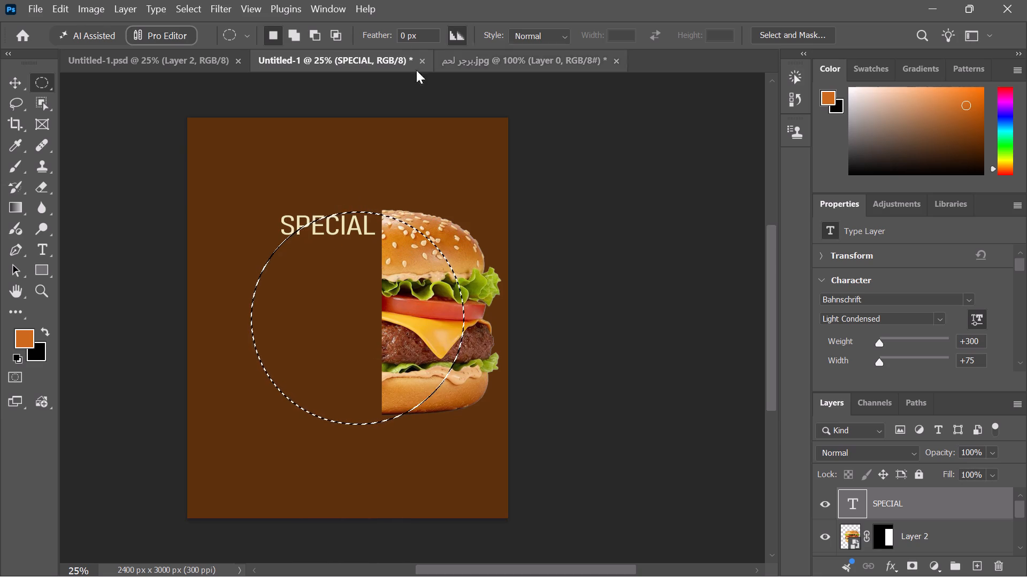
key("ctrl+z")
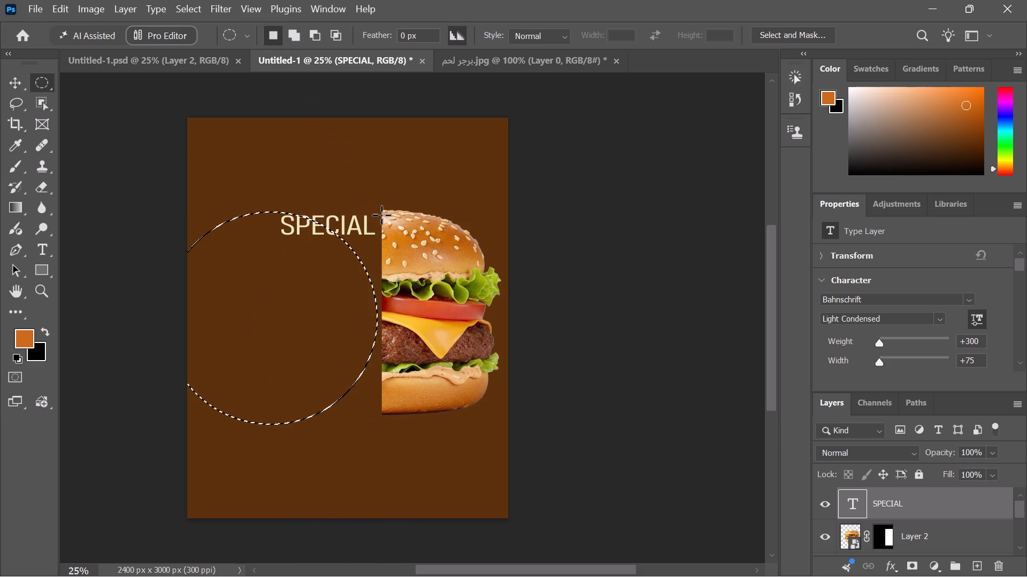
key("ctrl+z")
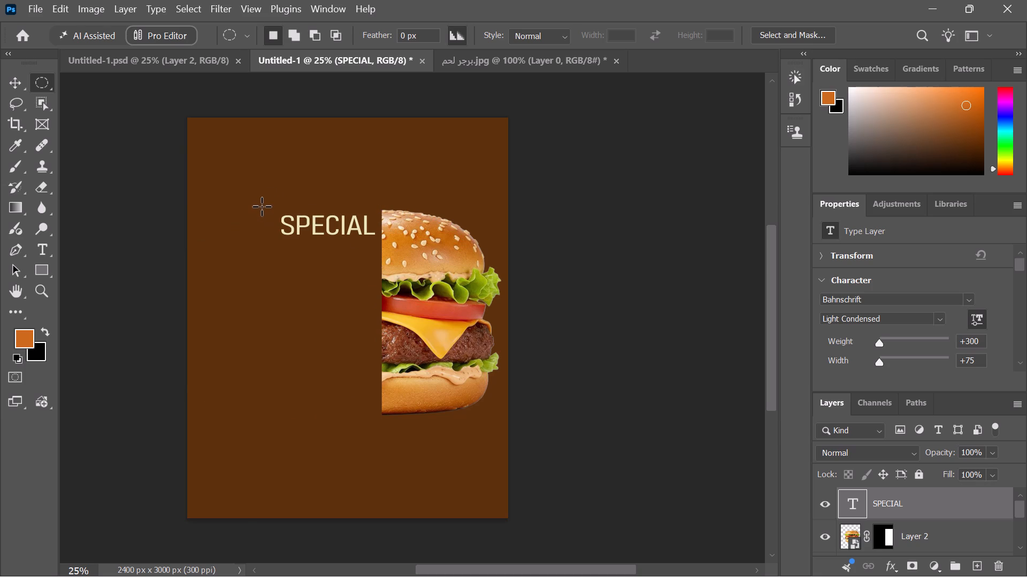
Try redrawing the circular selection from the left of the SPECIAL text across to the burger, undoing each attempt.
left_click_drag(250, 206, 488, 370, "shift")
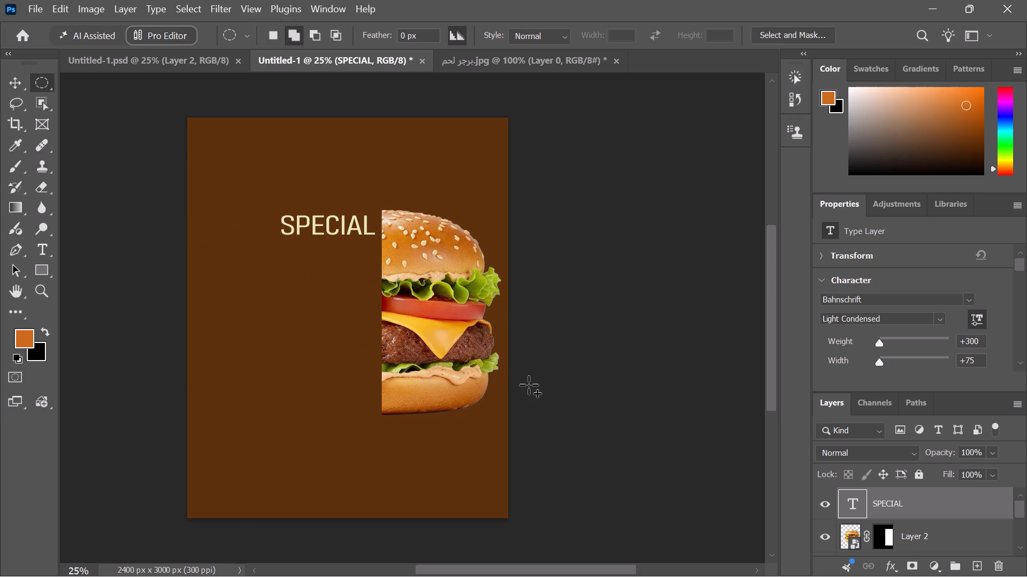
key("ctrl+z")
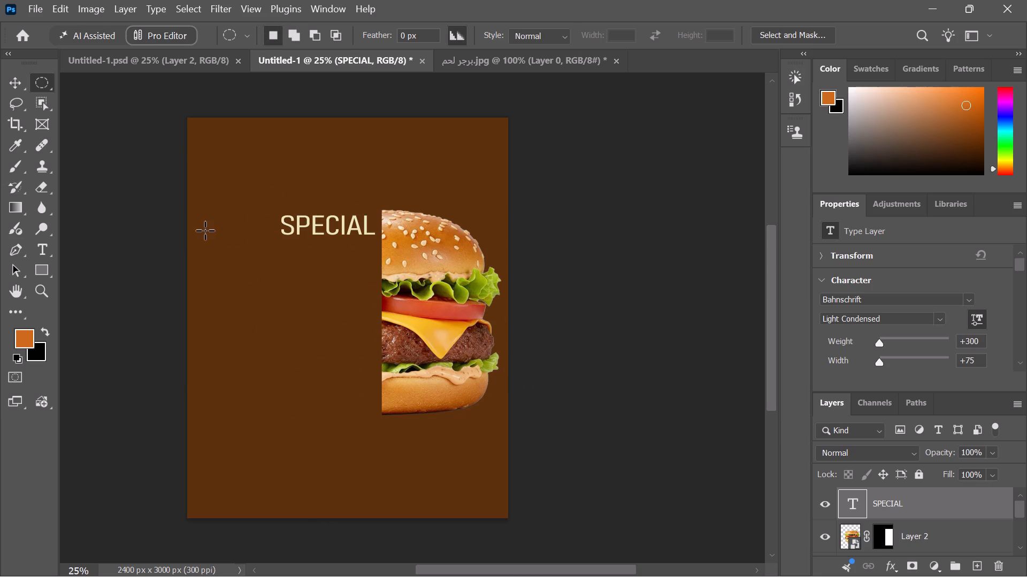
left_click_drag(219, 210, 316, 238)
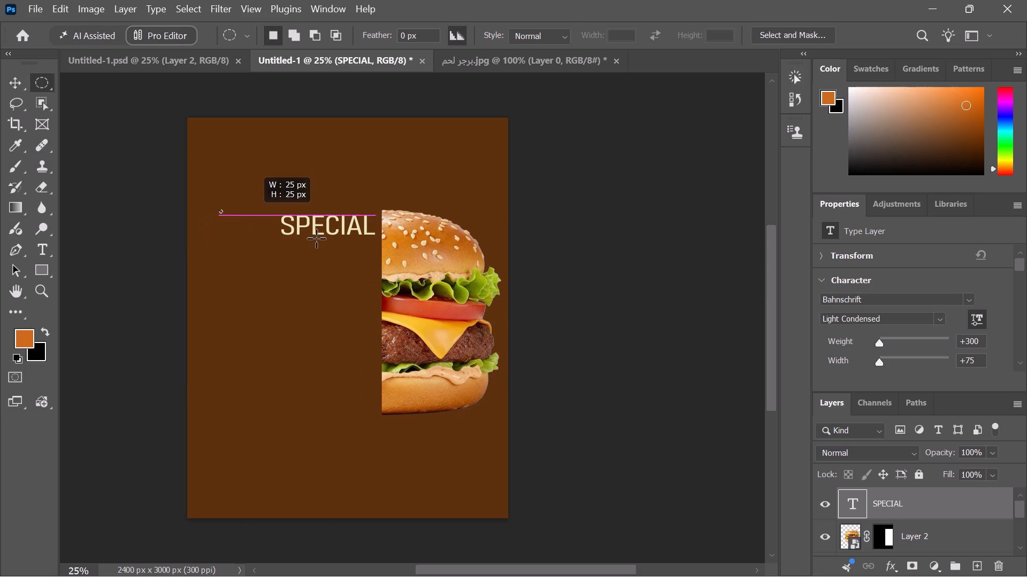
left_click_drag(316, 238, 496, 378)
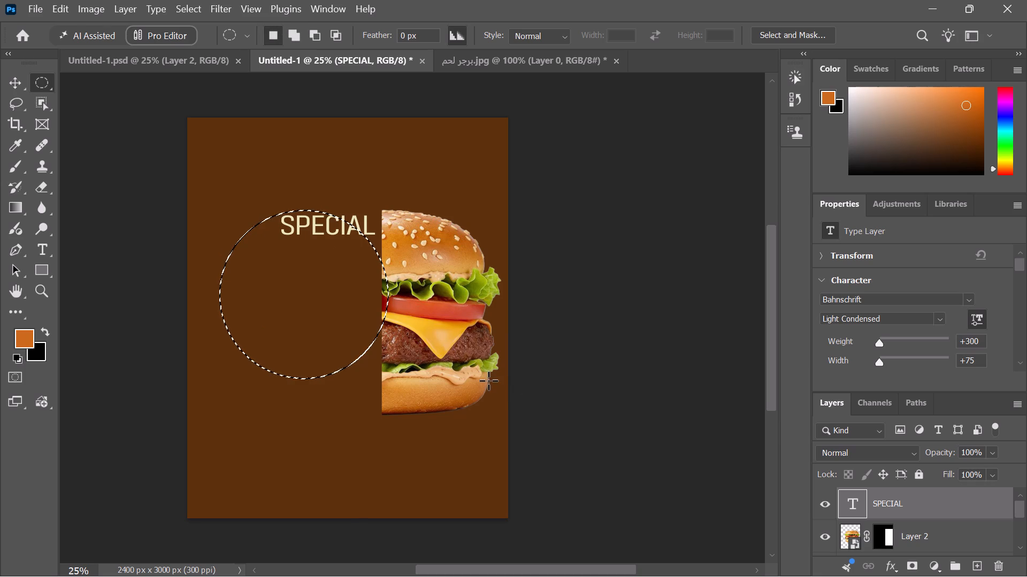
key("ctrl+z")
Draw a circular selection around the SPECIAL text, from the poster's upper left to the half burger's cut edge.
left_click(222, 145)
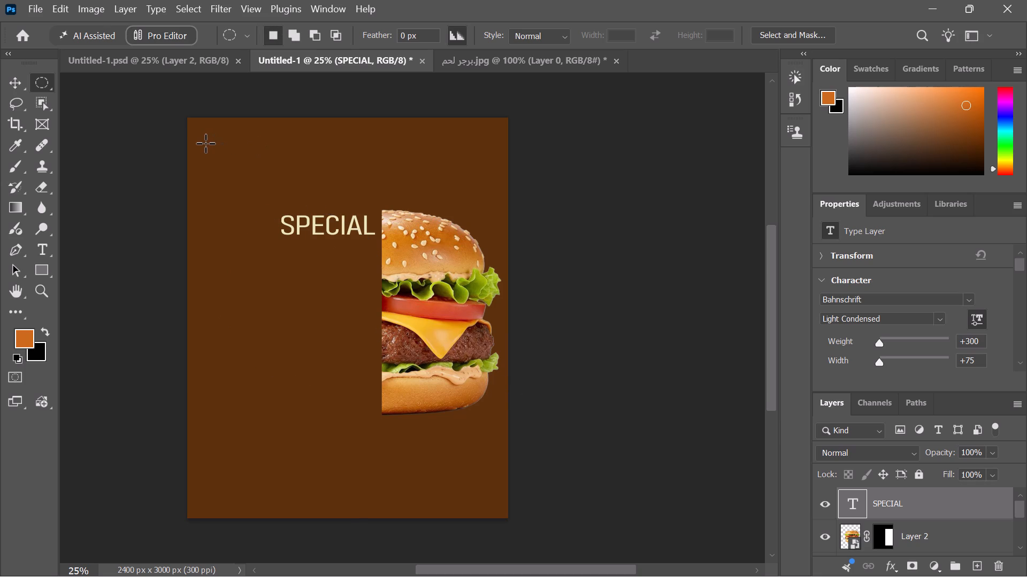
left_click_drag(205, 143, 379, 320, "shift")
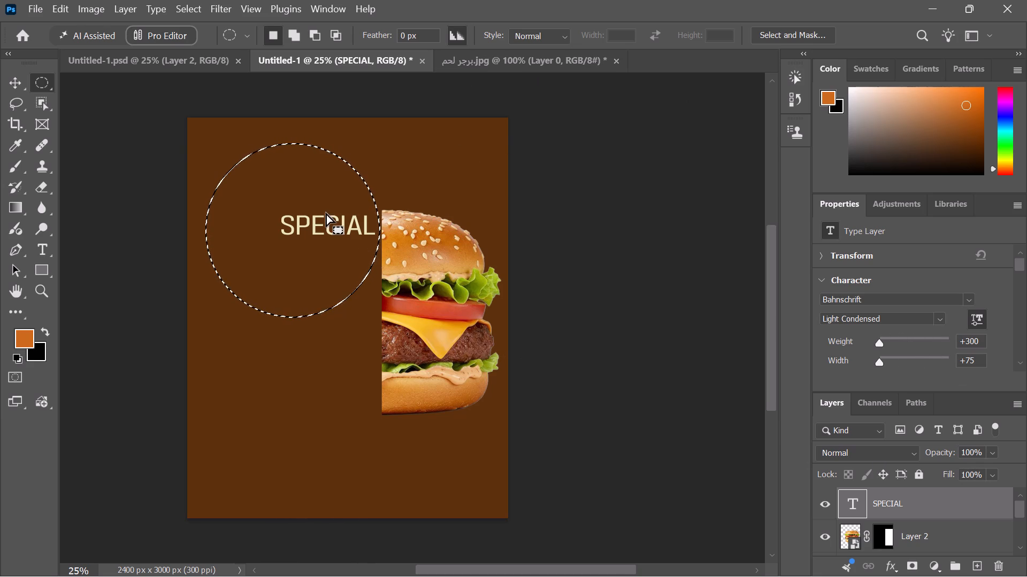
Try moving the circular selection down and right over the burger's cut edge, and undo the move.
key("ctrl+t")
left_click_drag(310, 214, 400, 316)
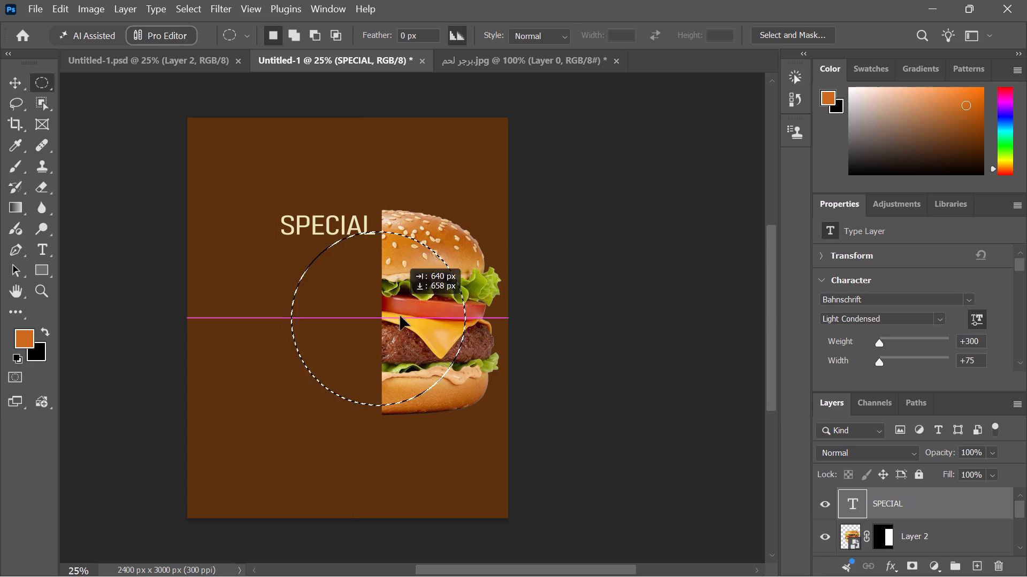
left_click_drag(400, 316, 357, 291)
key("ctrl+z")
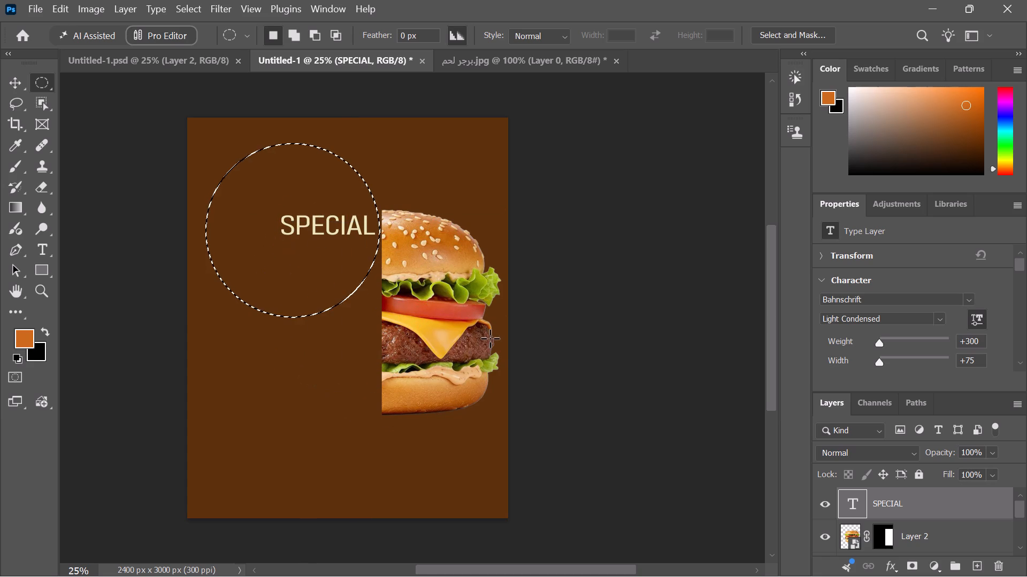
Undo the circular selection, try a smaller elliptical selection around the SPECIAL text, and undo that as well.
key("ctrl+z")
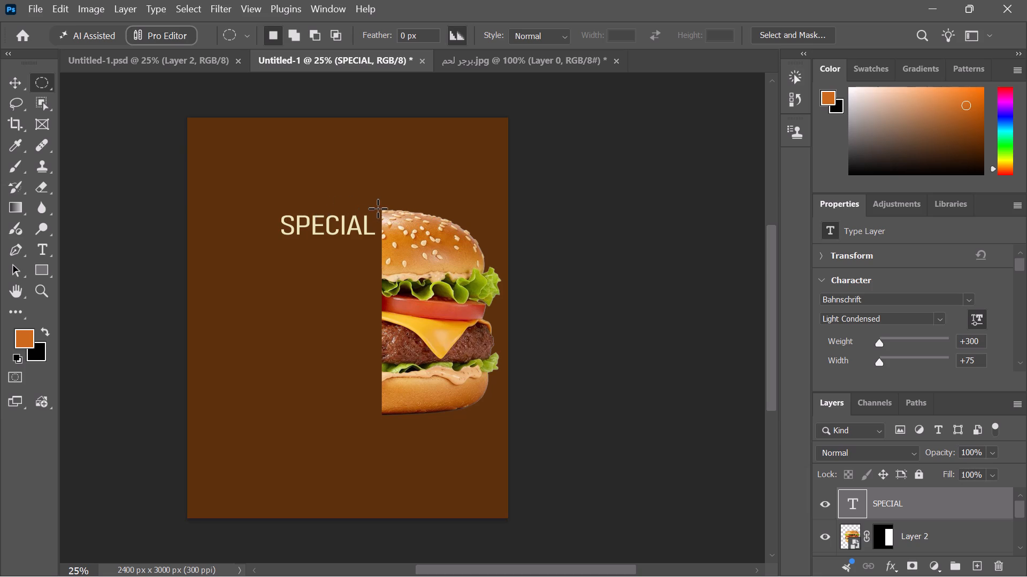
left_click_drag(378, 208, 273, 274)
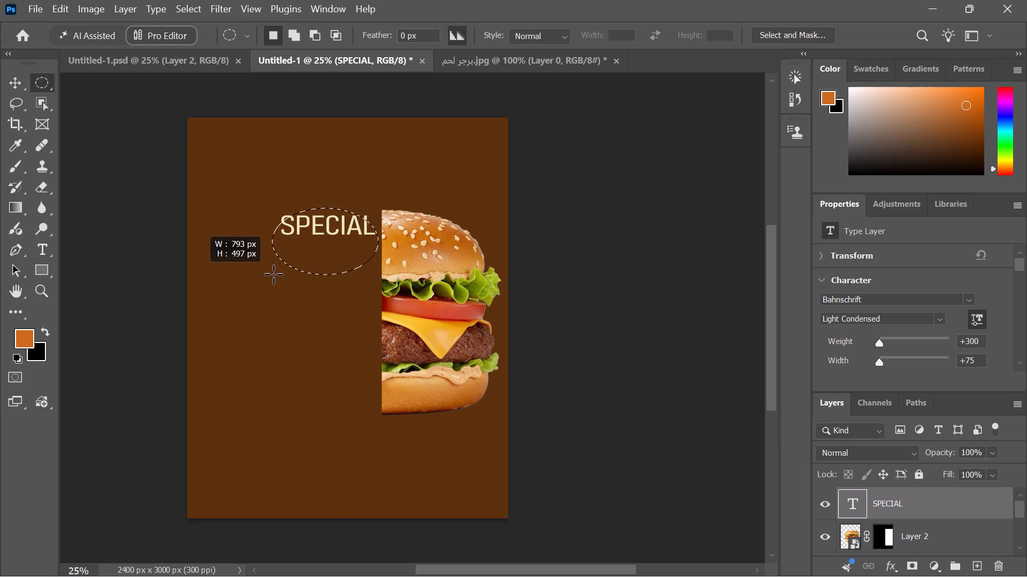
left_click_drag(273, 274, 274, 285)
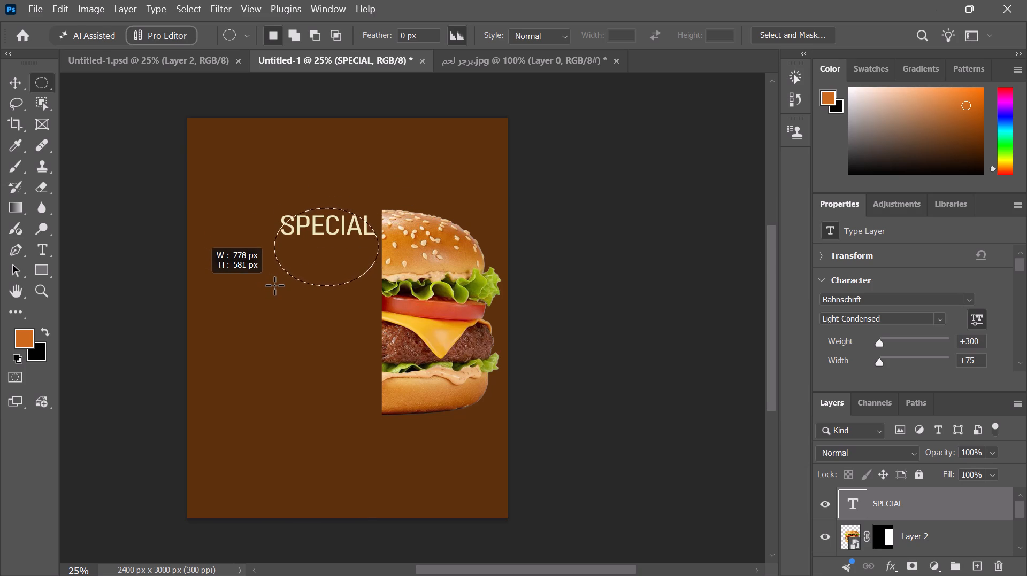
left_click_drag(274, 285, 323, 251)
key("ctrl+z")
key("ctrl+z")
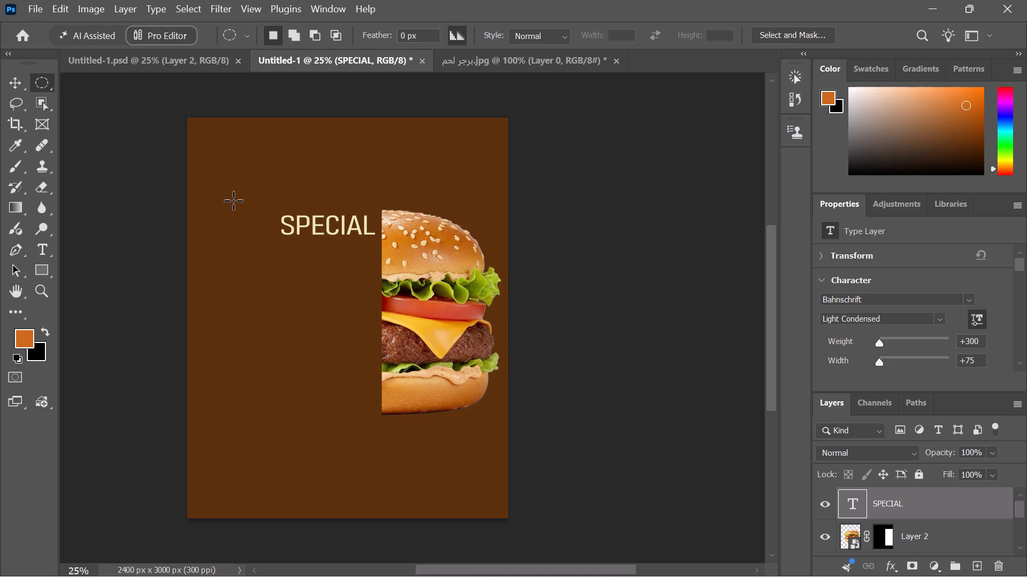
Swap the foreground and background colours so that black is the foreground.
left_click(43, 330)
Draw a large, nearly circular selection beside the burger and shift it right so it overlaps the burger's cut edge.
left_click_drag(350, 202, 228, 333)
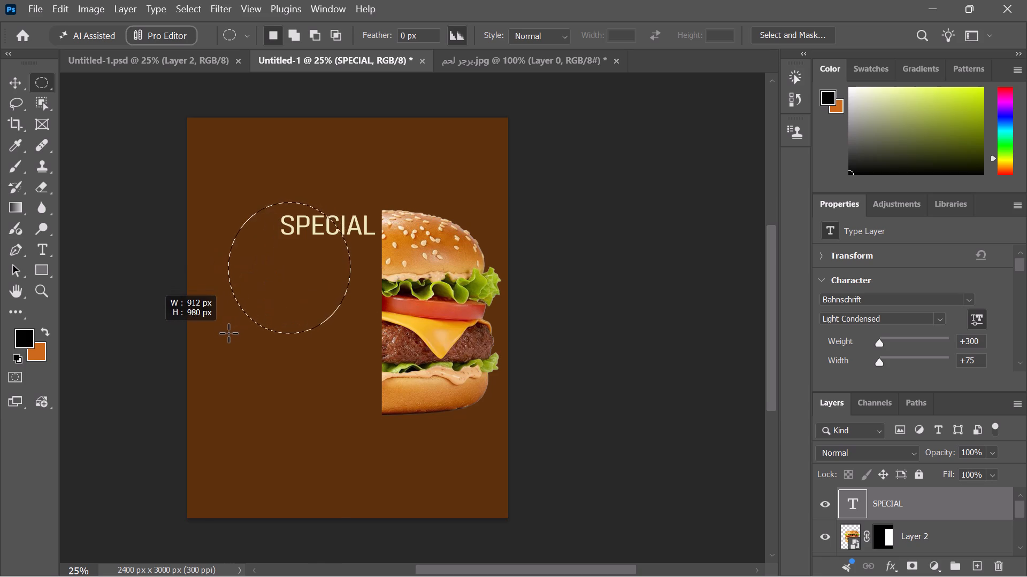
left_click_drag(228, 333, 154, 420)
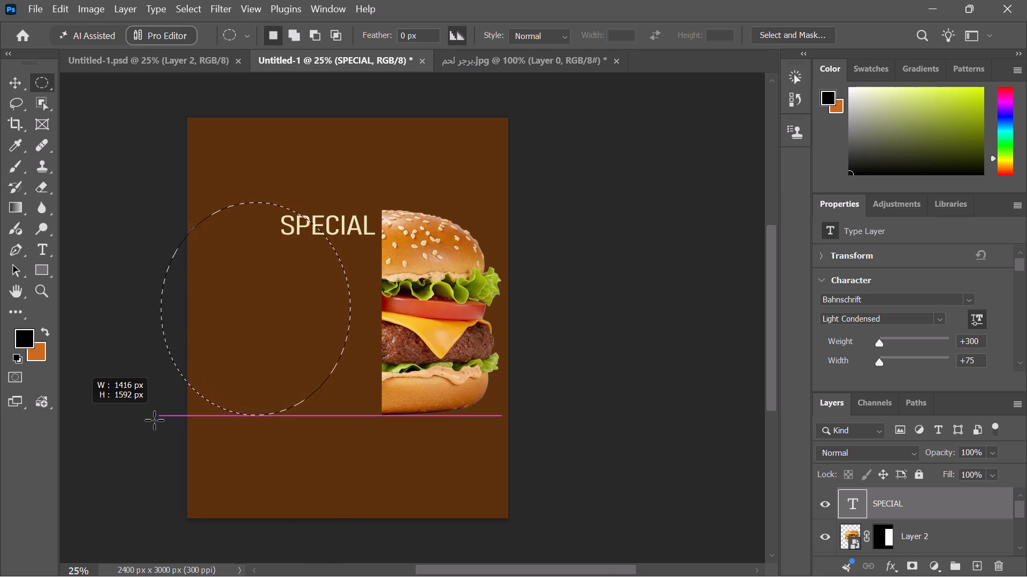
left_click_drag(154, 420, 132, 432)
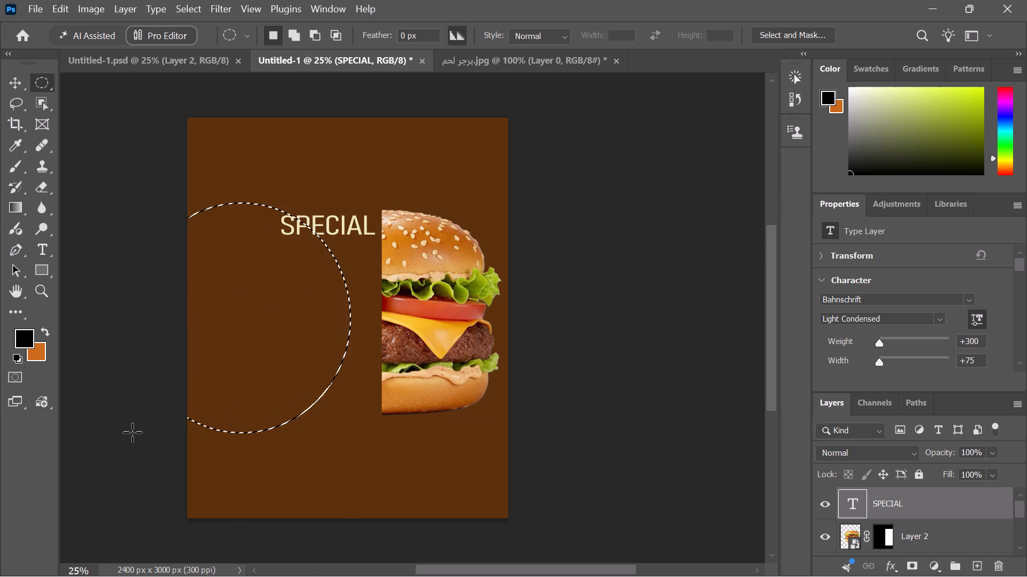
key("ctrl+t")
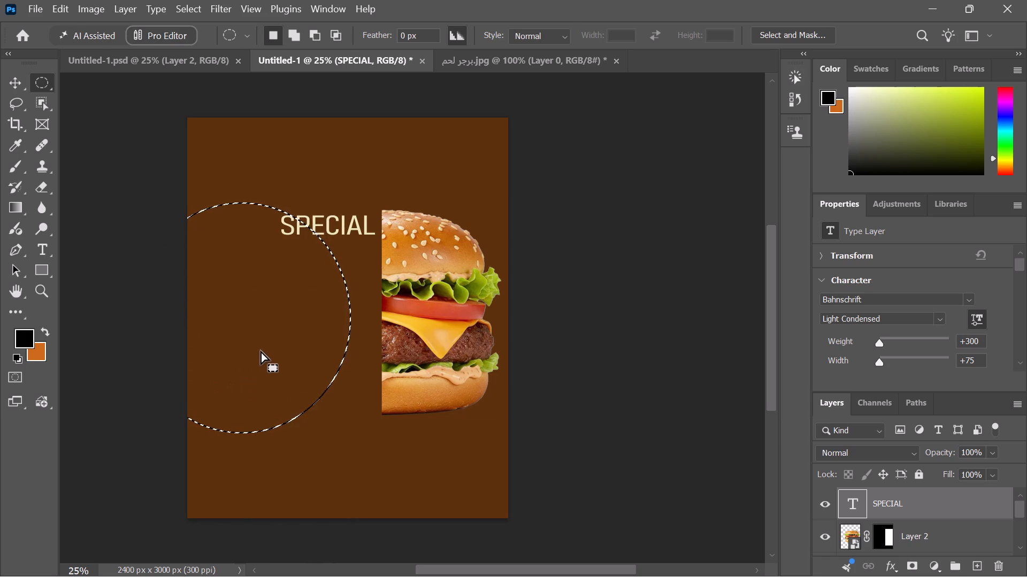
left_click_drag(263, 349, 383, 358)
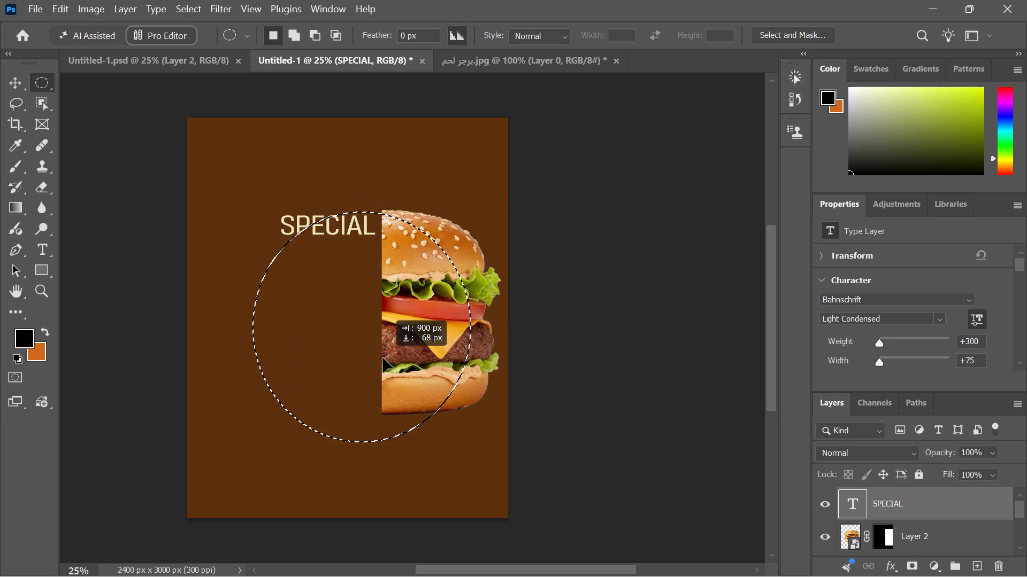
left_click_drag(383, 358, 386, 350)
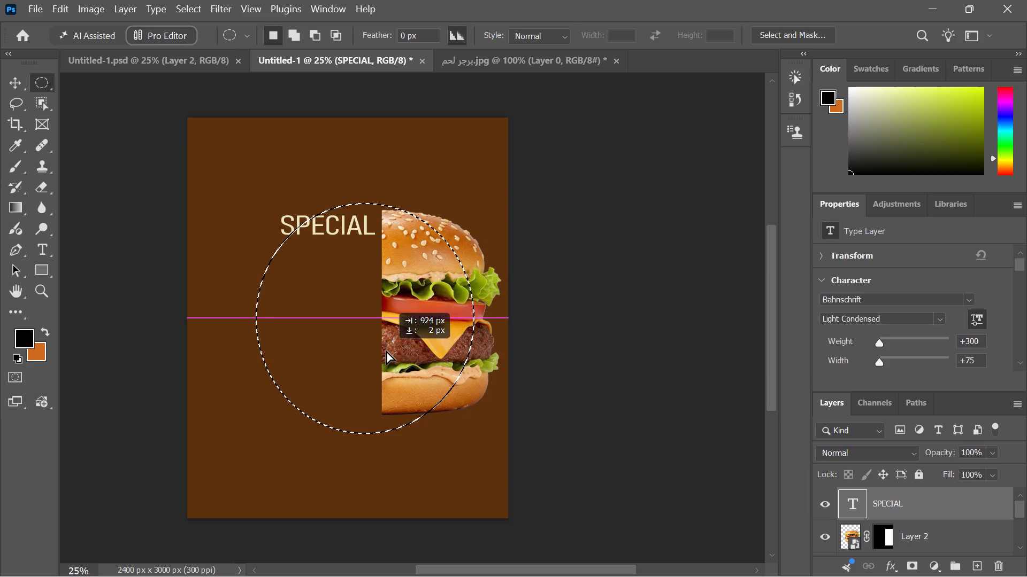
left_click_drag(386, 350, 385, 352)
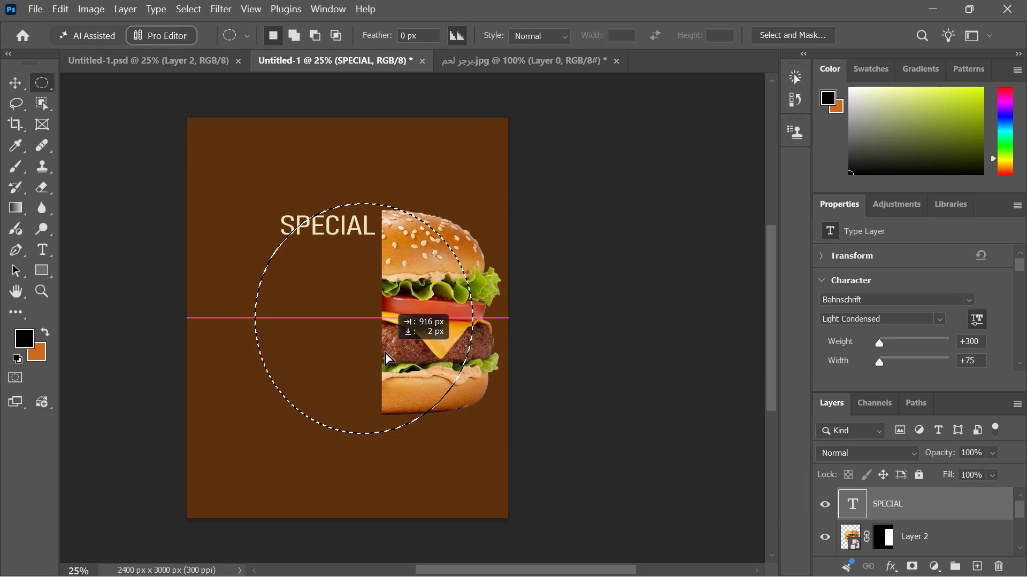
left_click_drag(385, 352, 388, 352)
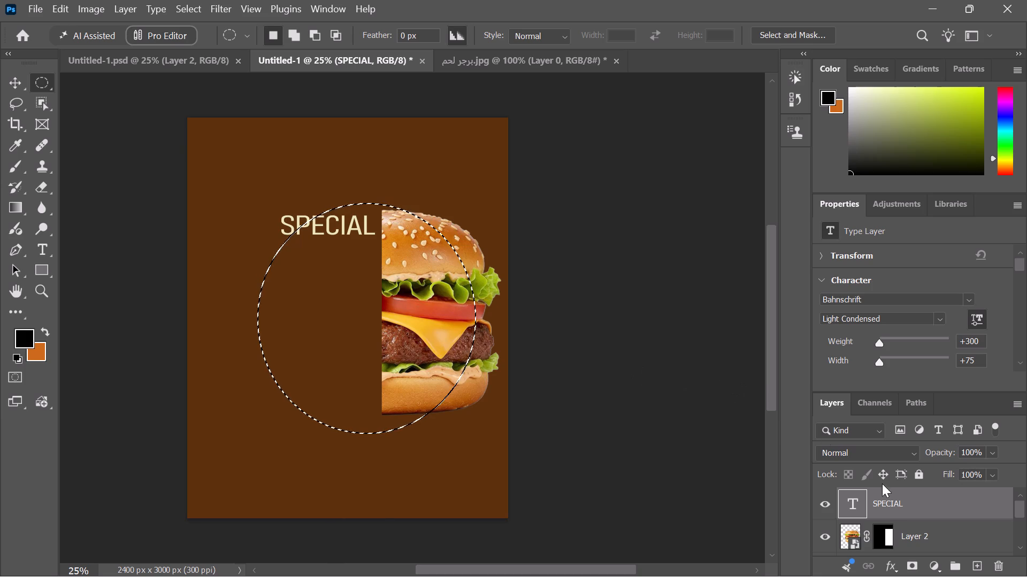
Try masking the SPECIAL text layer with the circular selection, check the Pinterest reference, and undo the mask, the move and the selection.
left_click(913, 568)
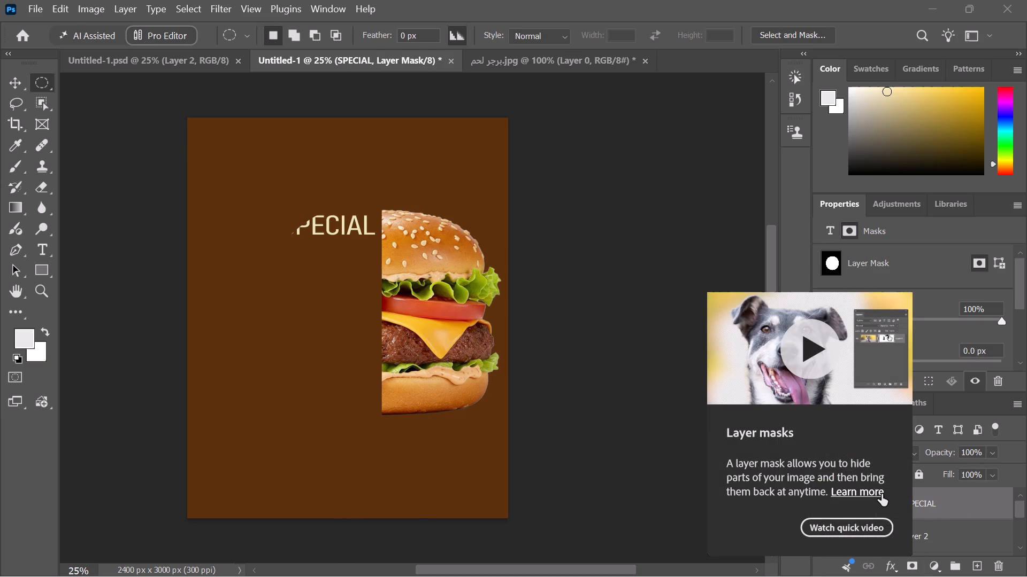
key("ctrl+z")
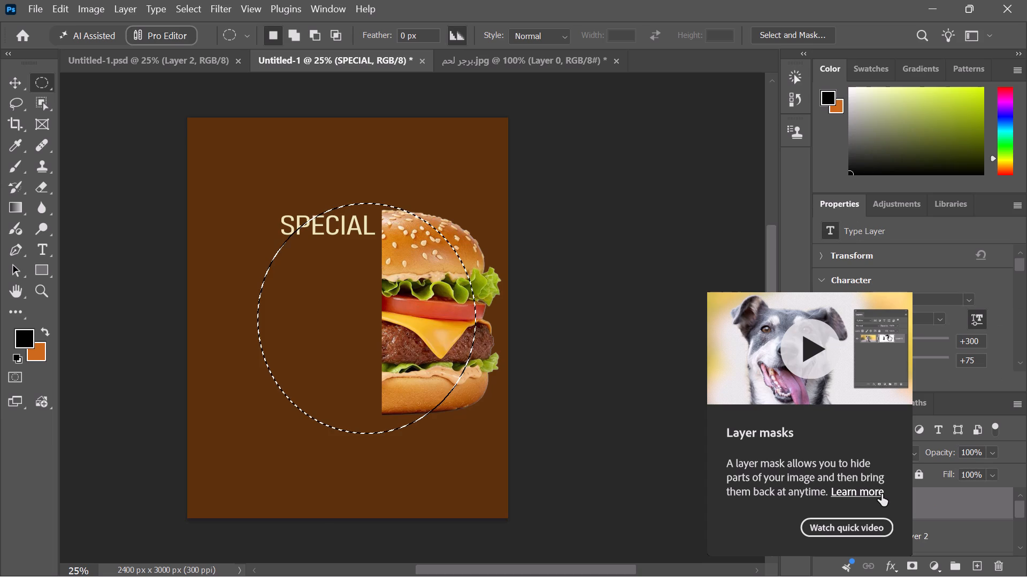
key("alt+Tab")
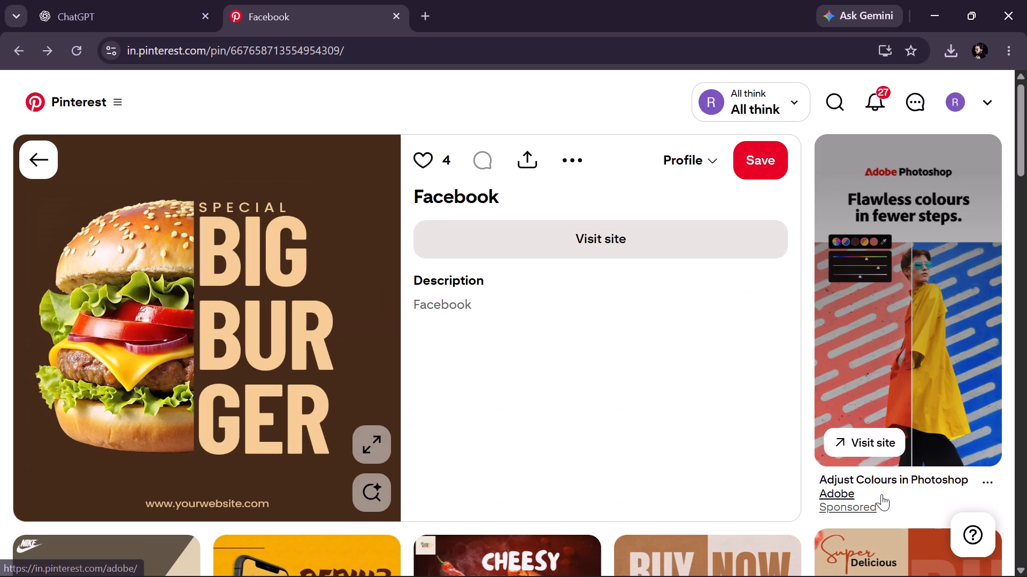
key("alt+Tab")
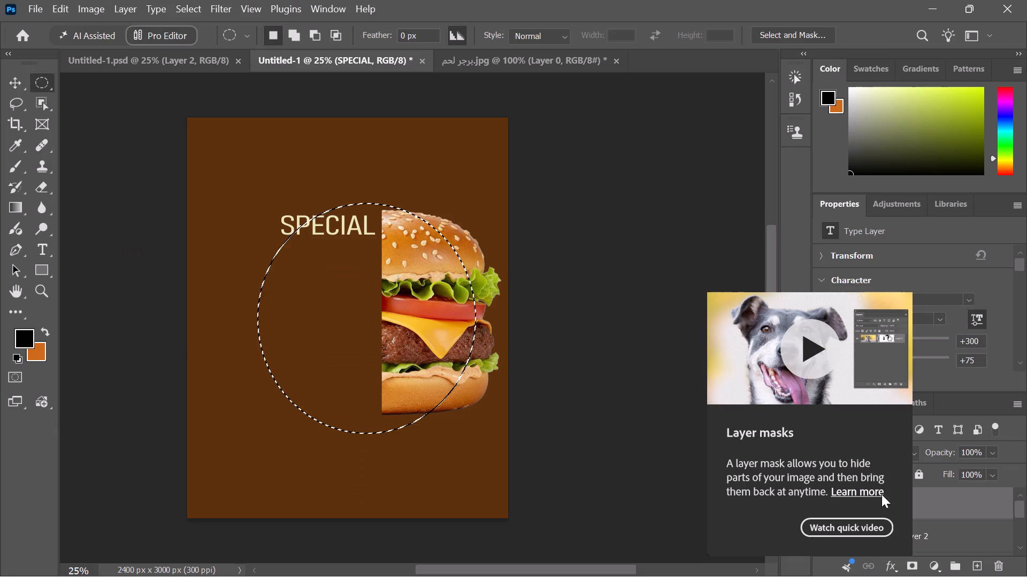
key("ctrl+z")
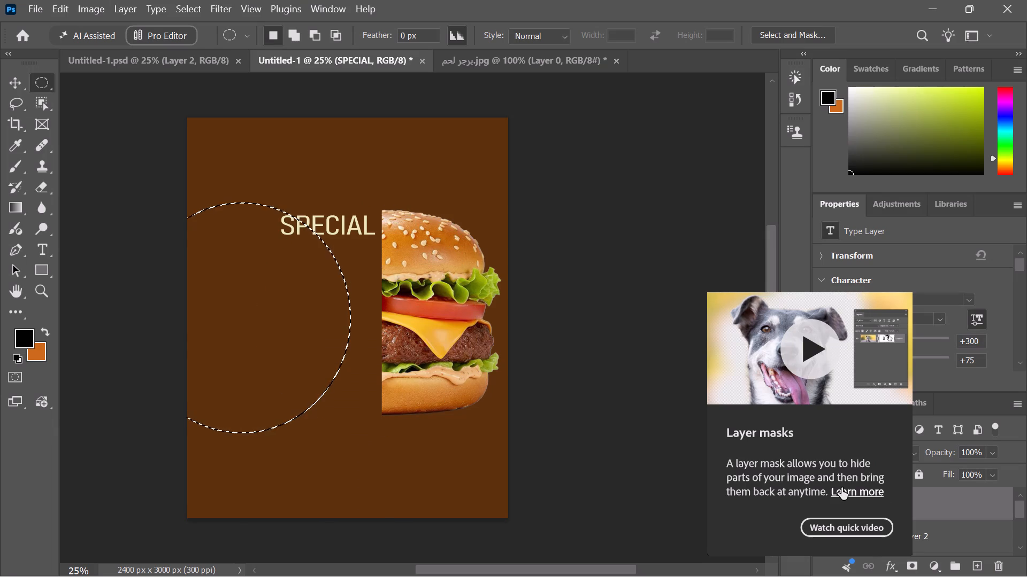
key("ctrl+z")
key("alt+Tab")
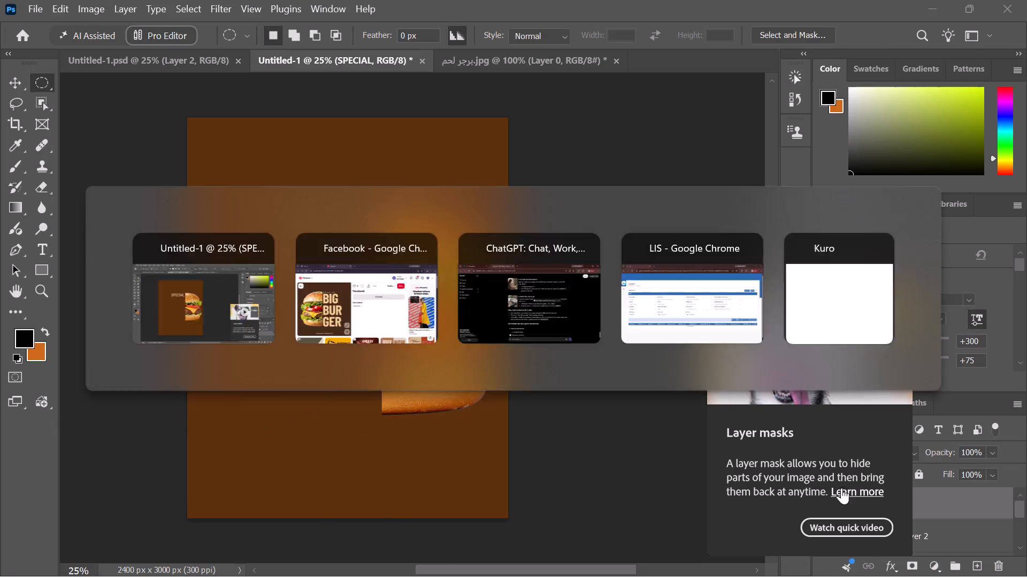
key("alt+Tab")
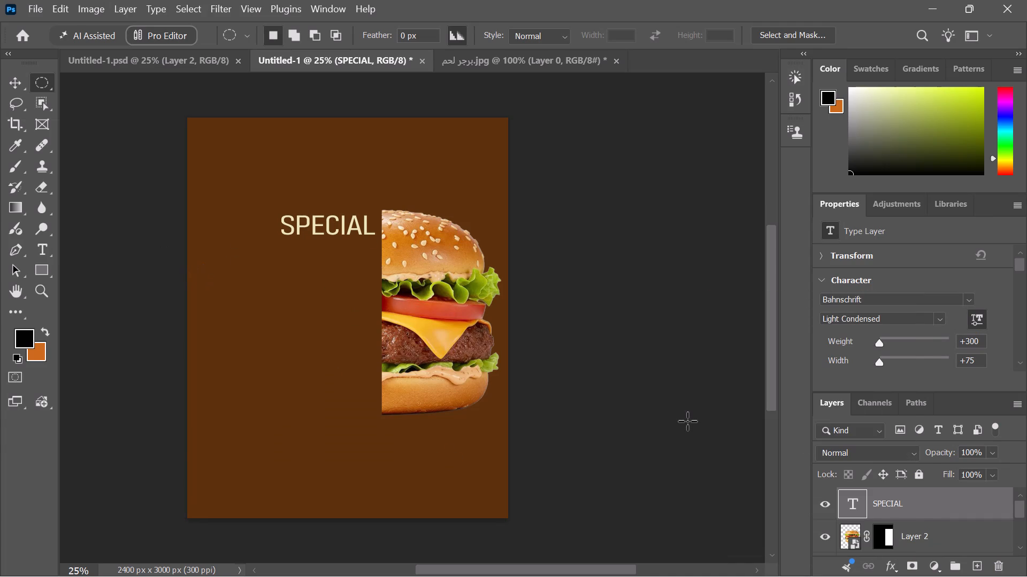
Reduce the SPECIAL text's font size to 36 pt, trying 30 pt first, and keep its wording intact.
left_click(19, 85)
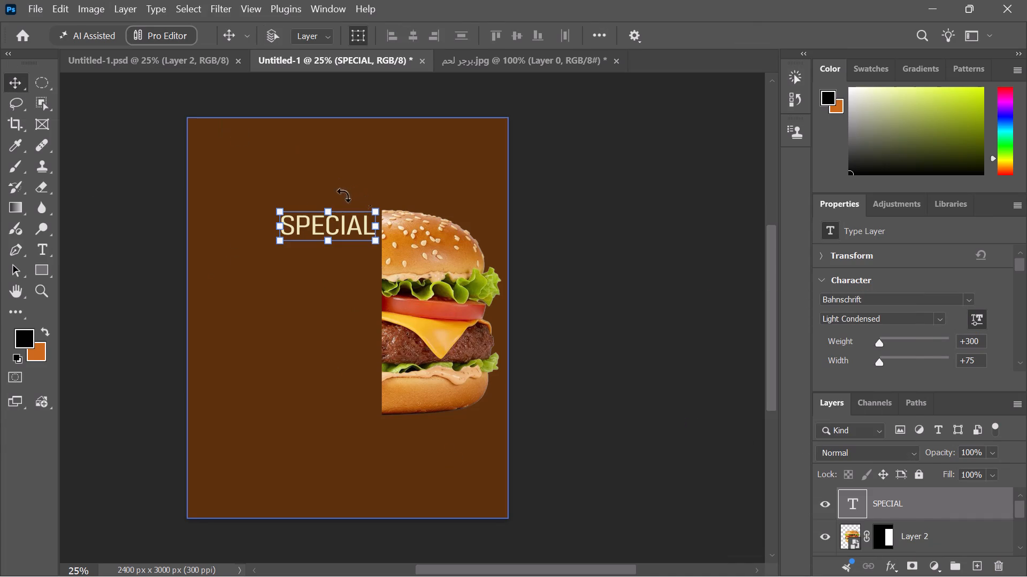
double_click(344, 223)
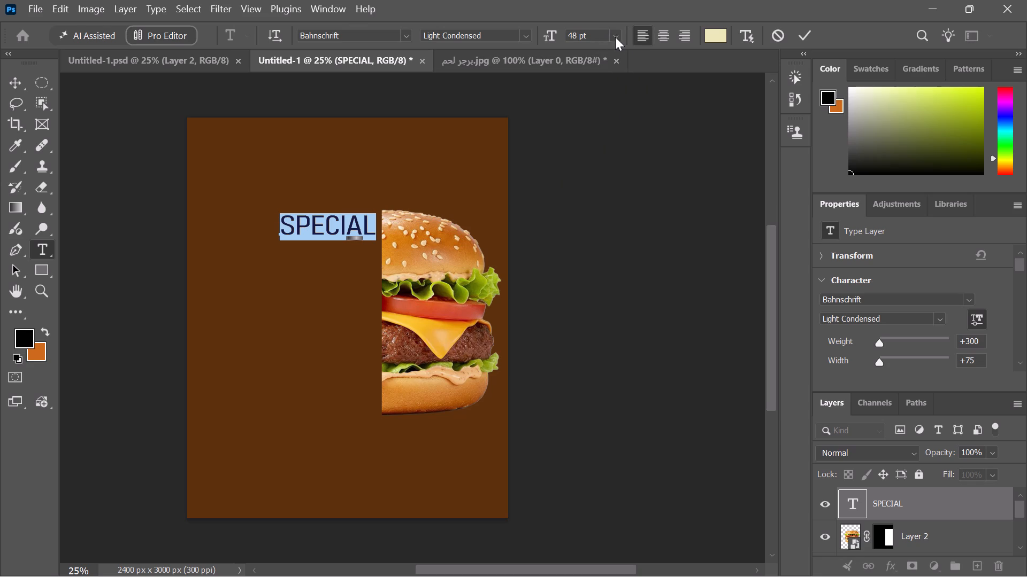
left_click(617, 40)
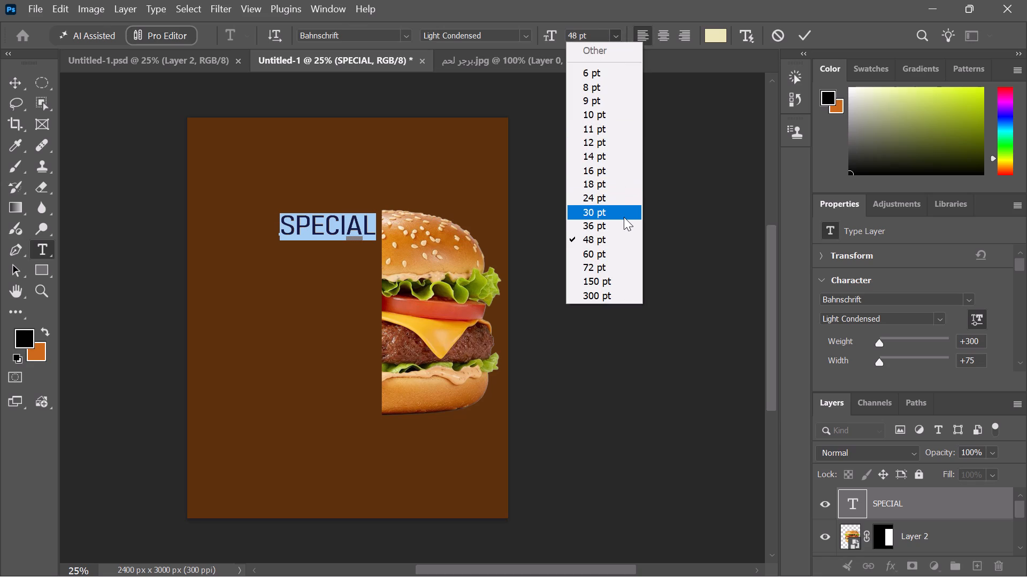
left_click(624, 217)
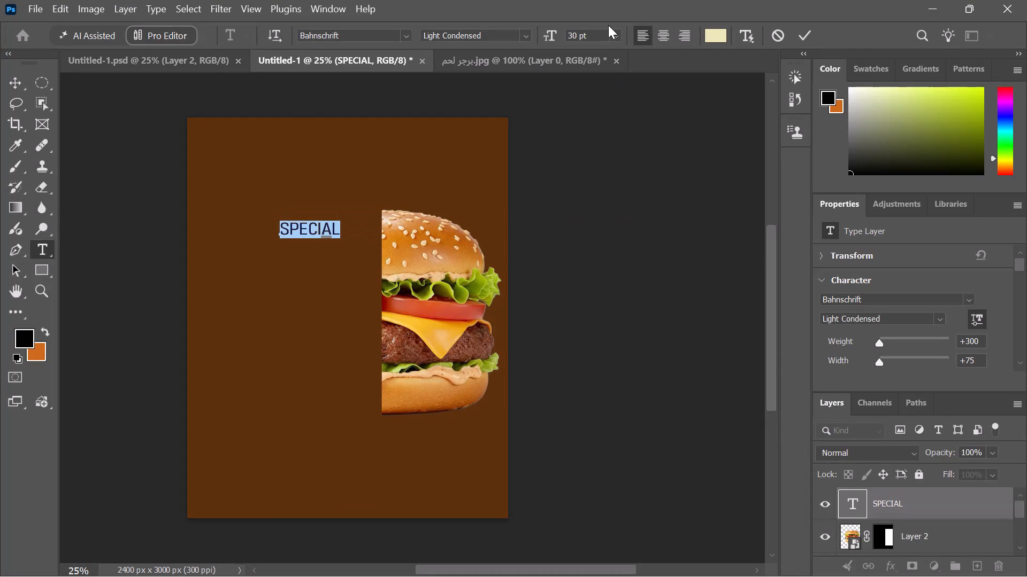
left_click(617, 35)
left_click(607, 221)
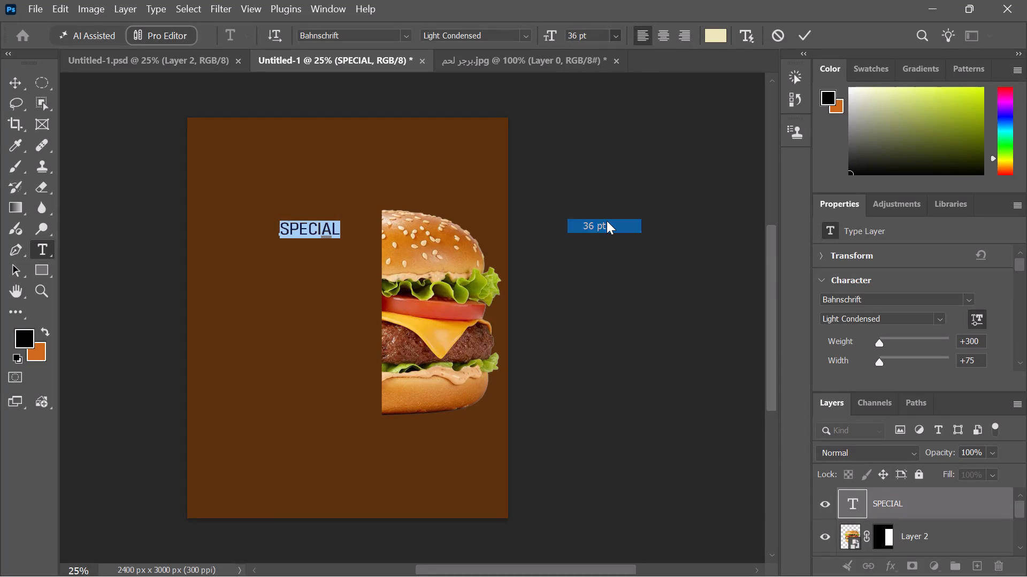
left_click(313, 278)
key("Return")
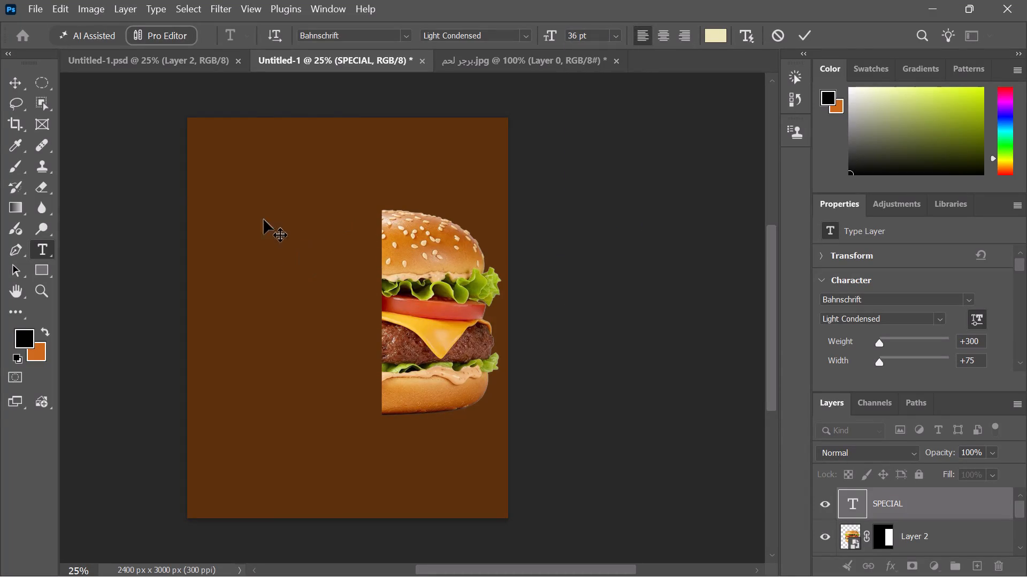
key("ctrl+z")
left_click(16, 142)
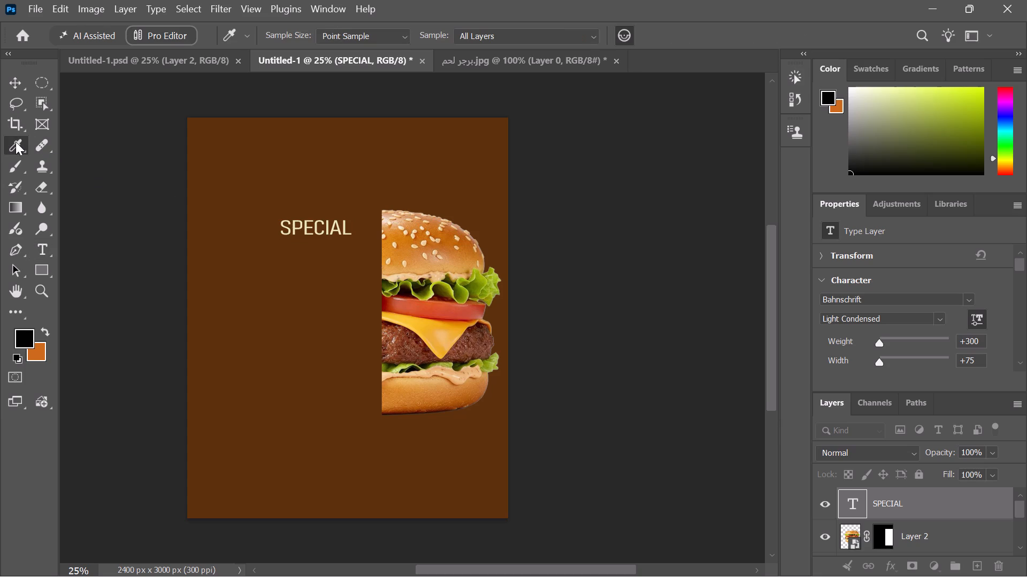
Move the SPECIAL text up and right so it sits beside the burger's cut edge, level with the top of the bun.
left_click(7, 77)
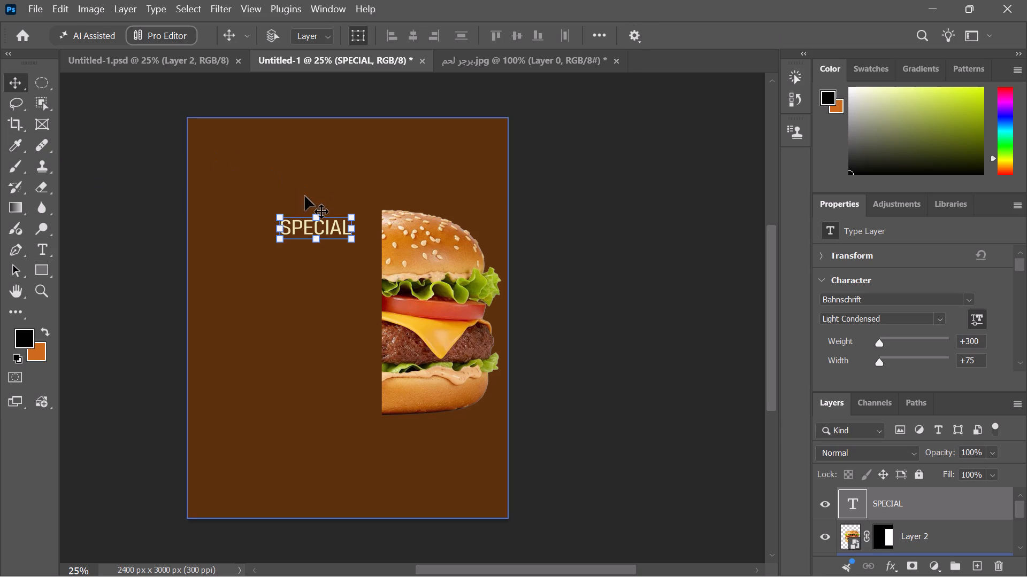
left_click_drag(306, 225, 334, 218)
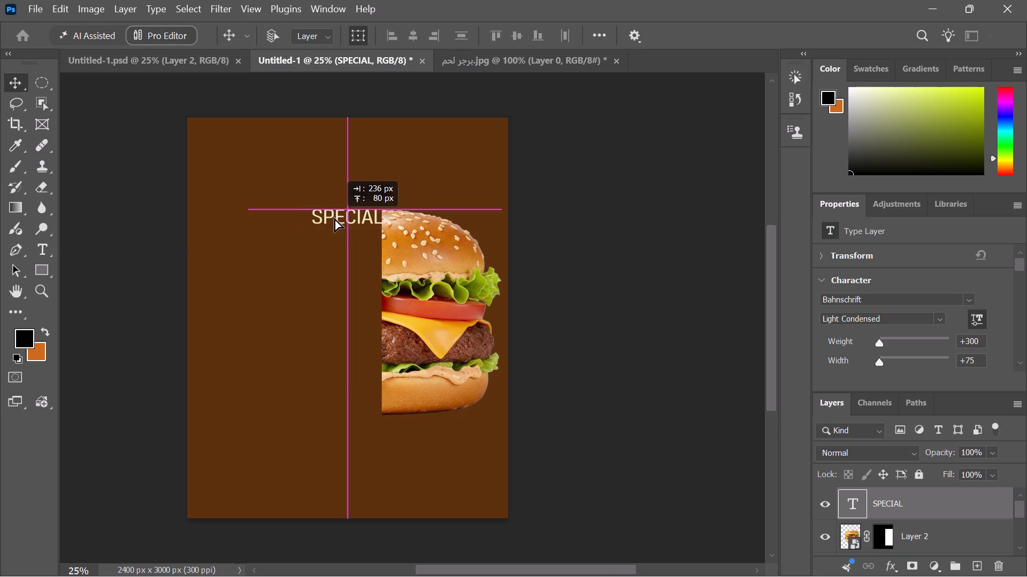
left_click_drag(334, 218, 331, 220)
left_click(597, 225)
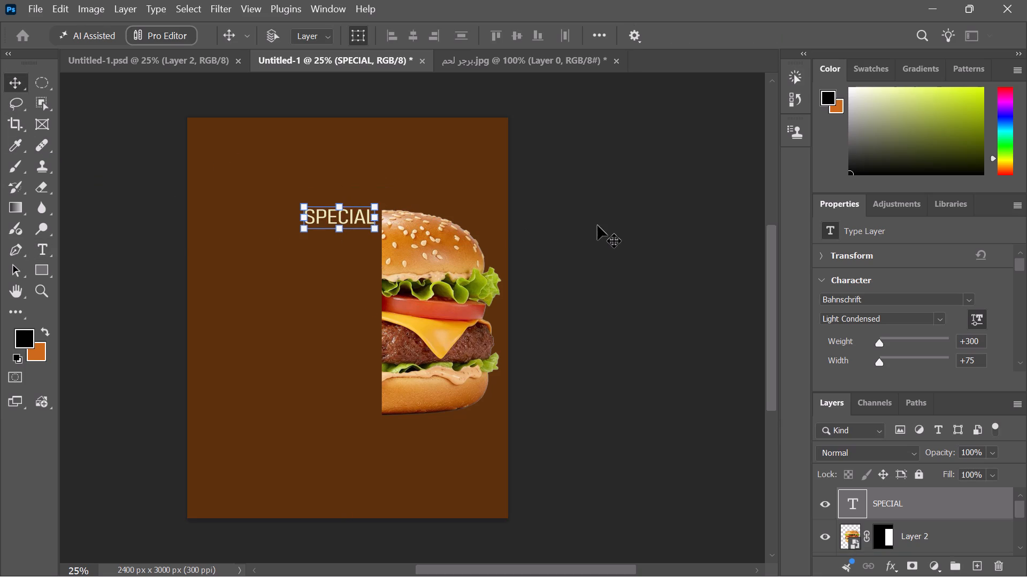
key("Down")
key("Down")
key("Down")
key("Down")
key("Down")
key("Down")
key("Down")
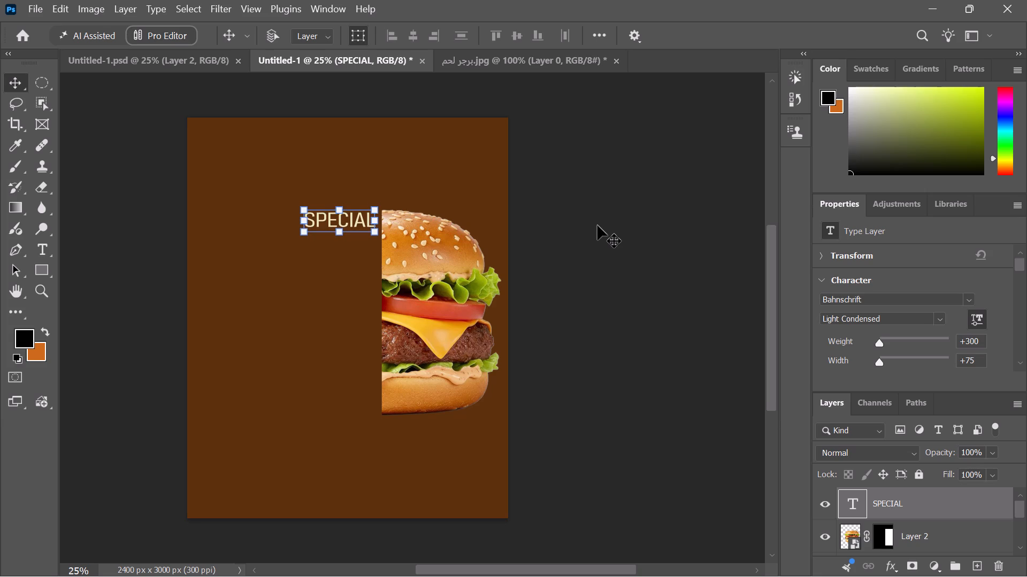
key("Up")
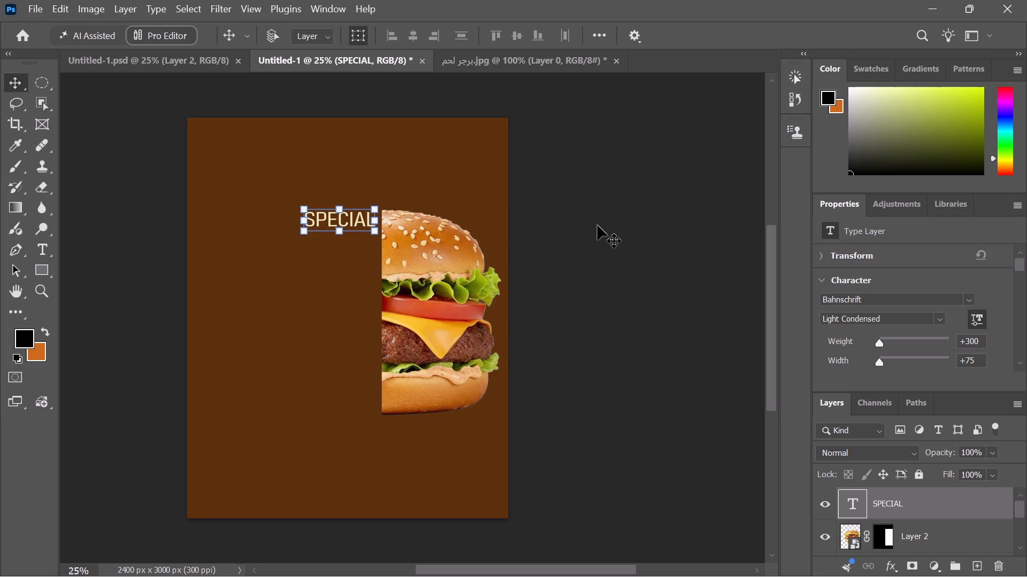
Check the Pinterest reference and add a new text layer reading BIG just below the SPECIAL text.
key("t")
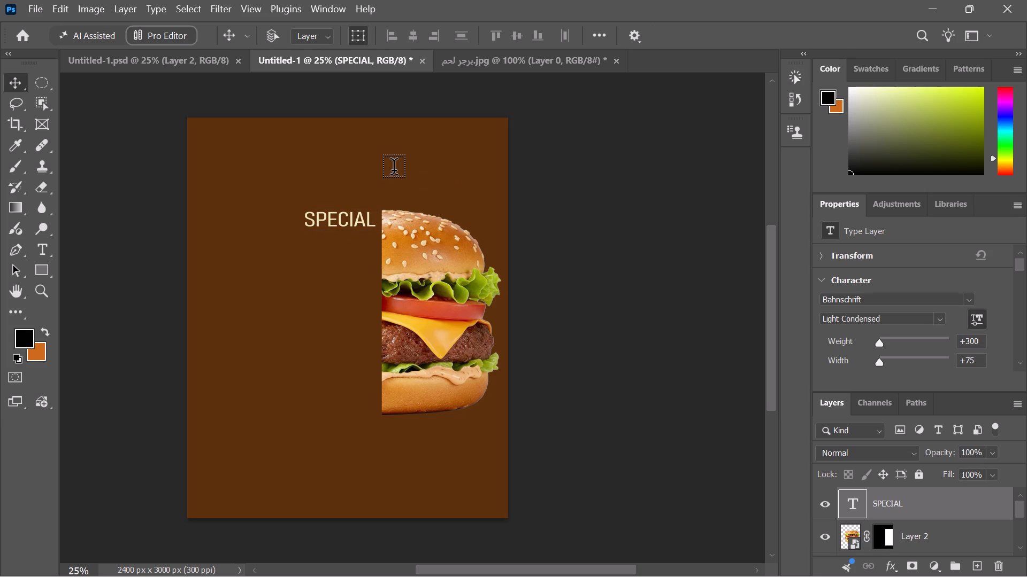
left_click(290, 247)
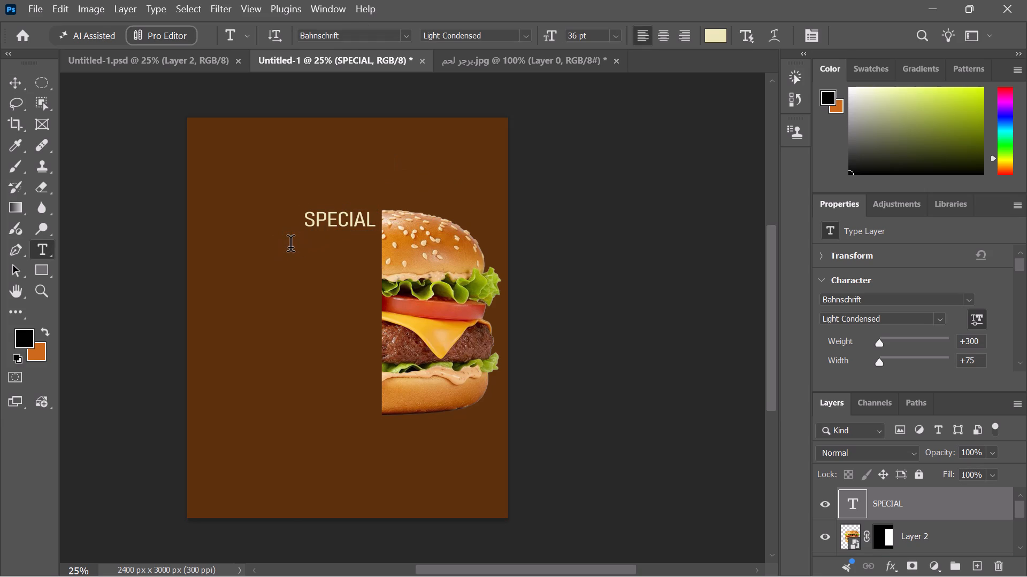
key("alt+Tab")
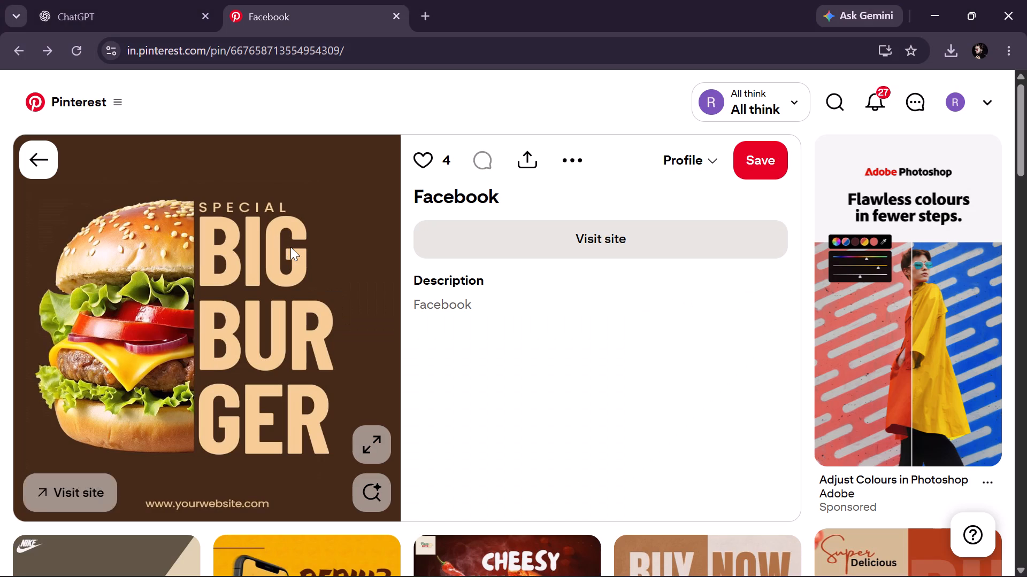
key("alt+Tab")
type("BI")
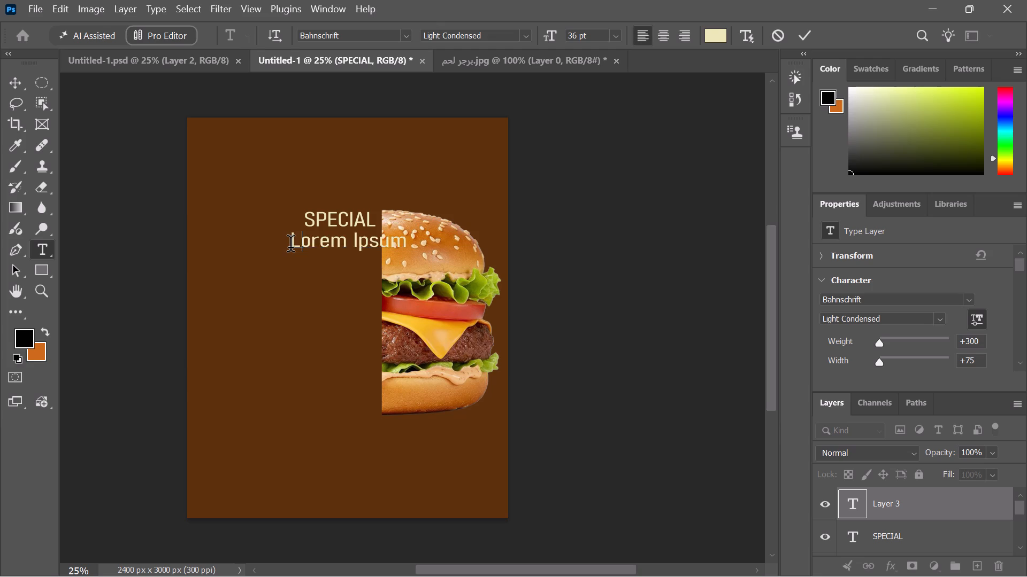
key("g")
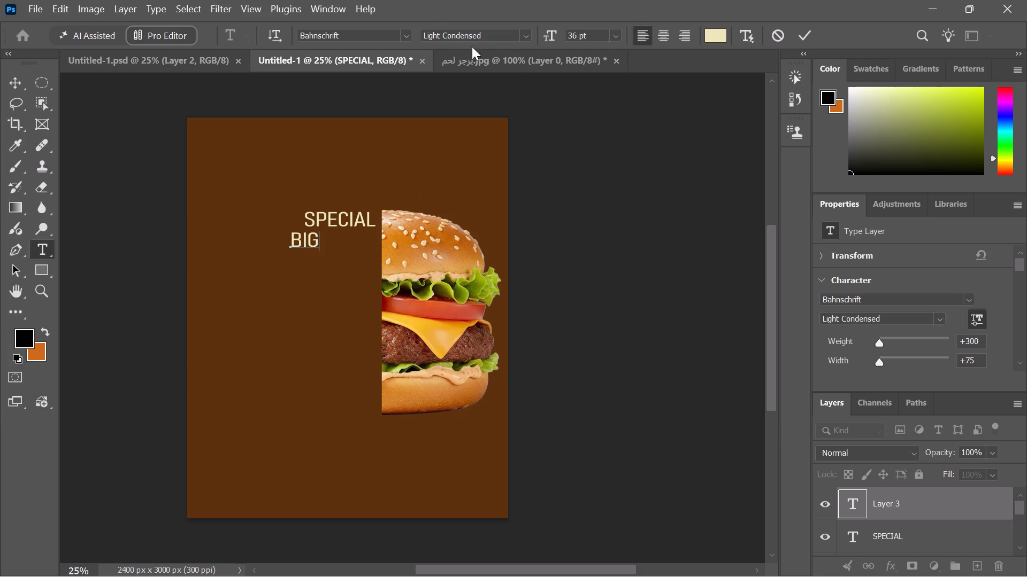
Set the BIG text's font to Tw Cen MT Condensed Extra Bold, keeping the cream colour ebe6b7.
key("ctrl+a")
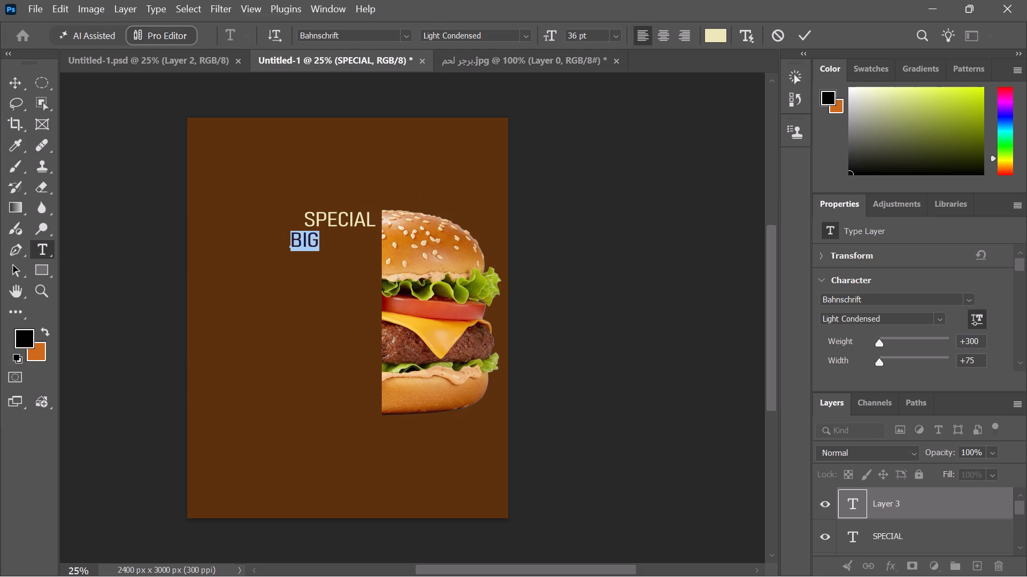
left_click(405, 34)
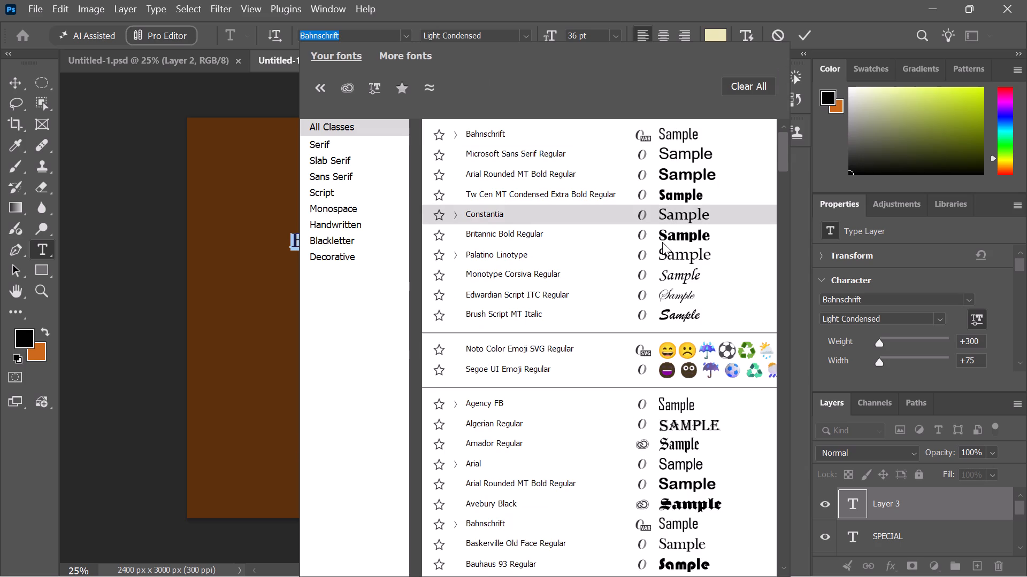
scroll(222, 502, "left", 4)
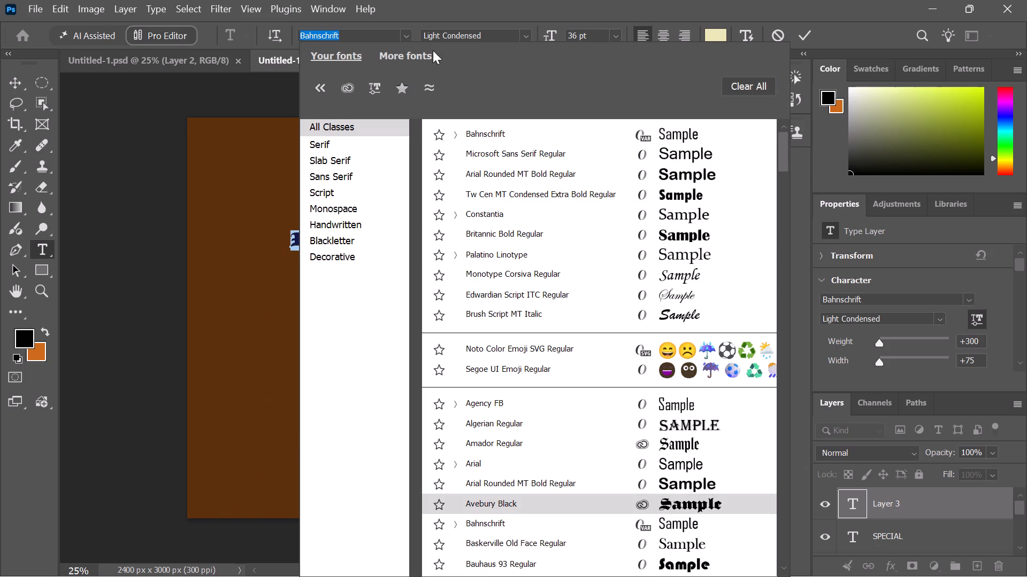
left_click(411, 30)
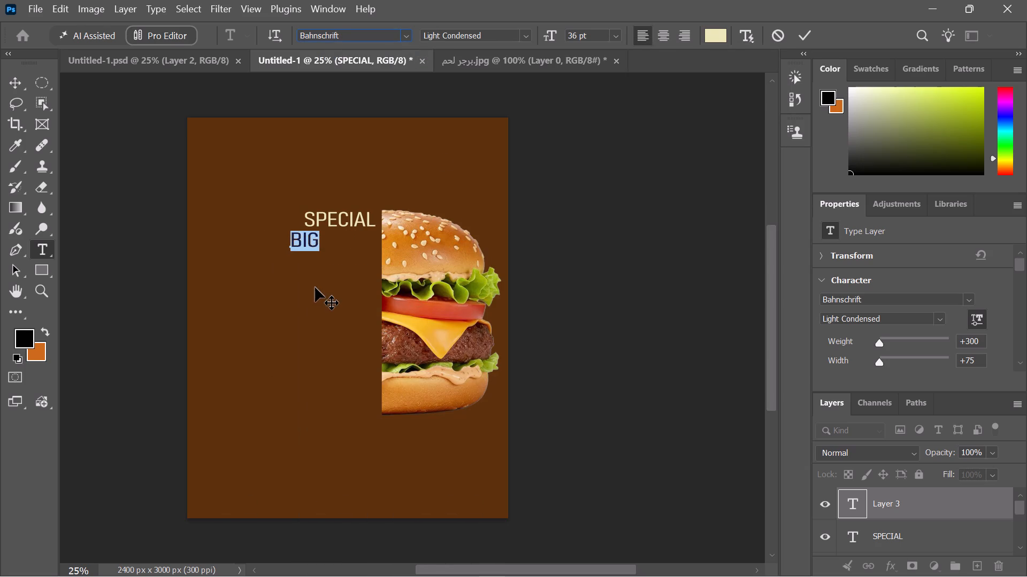
scroll(315, 287, "right", 1)
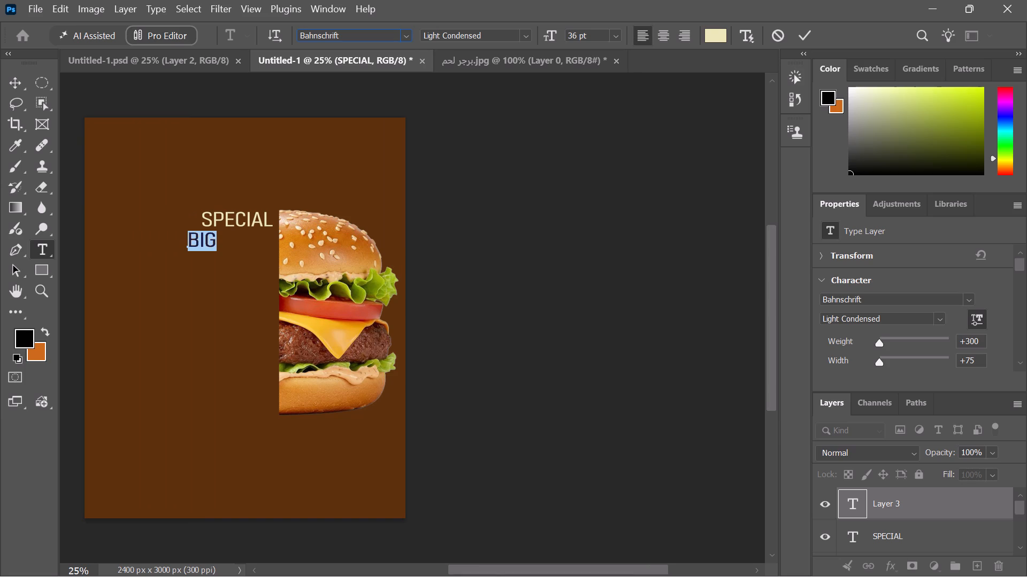
left_click(408, 35)
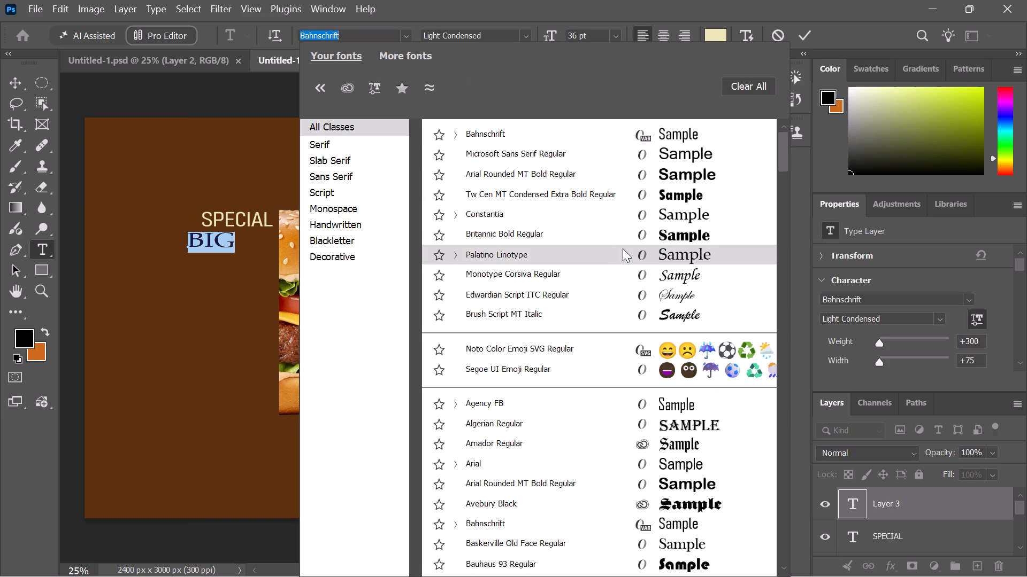
left_click(683, 190)
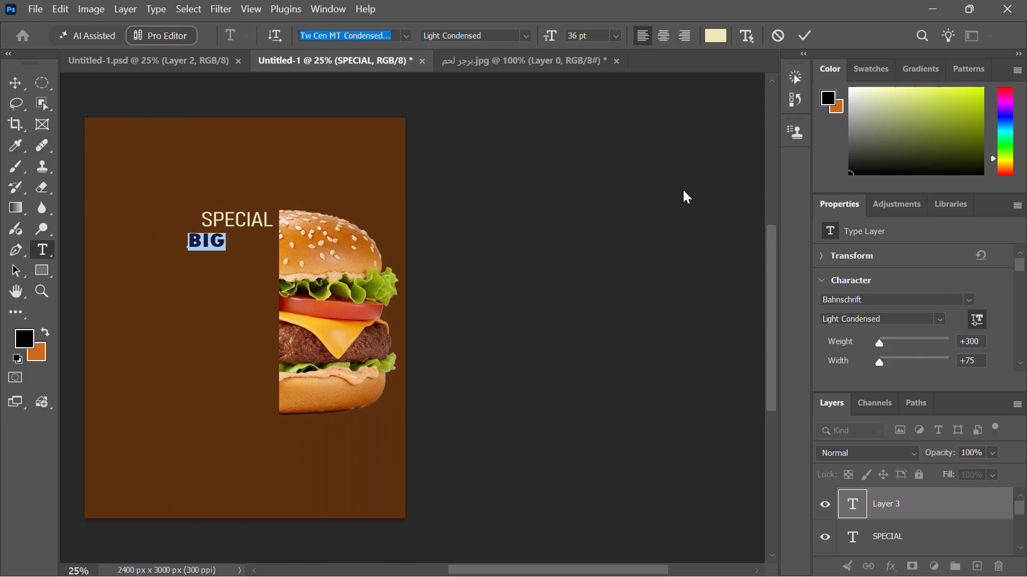
left_click(711, 40)
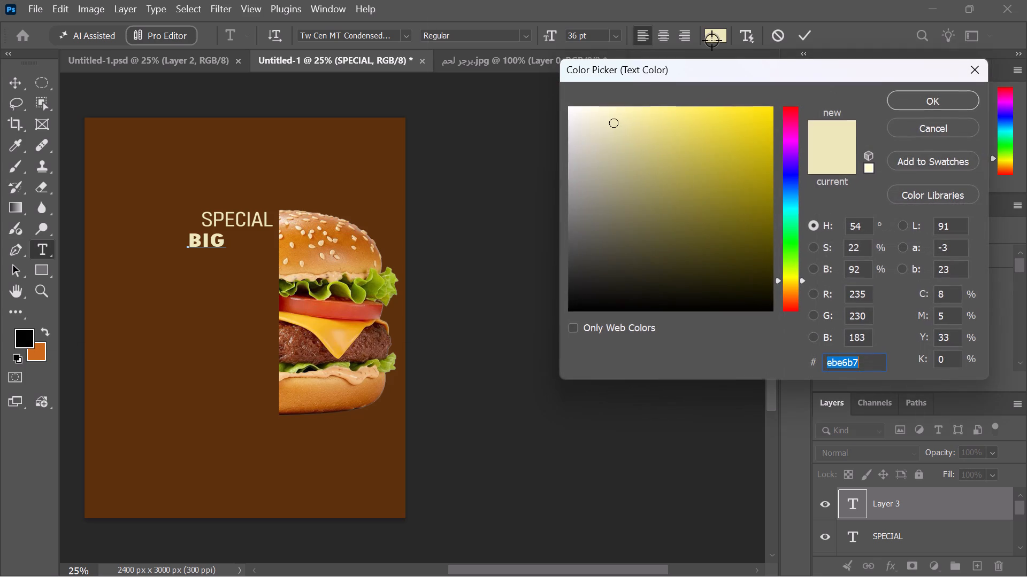
left_click(921, 96)
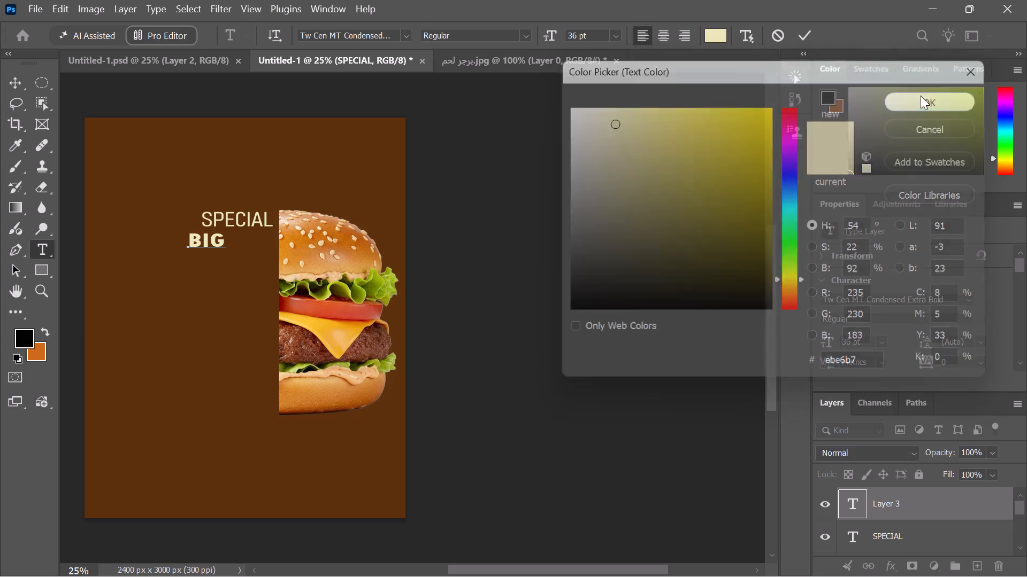
Enlarge the BIG text's font size to 120 pt, trying 48, 72 and 150 pt first.
left_click(615, 40)
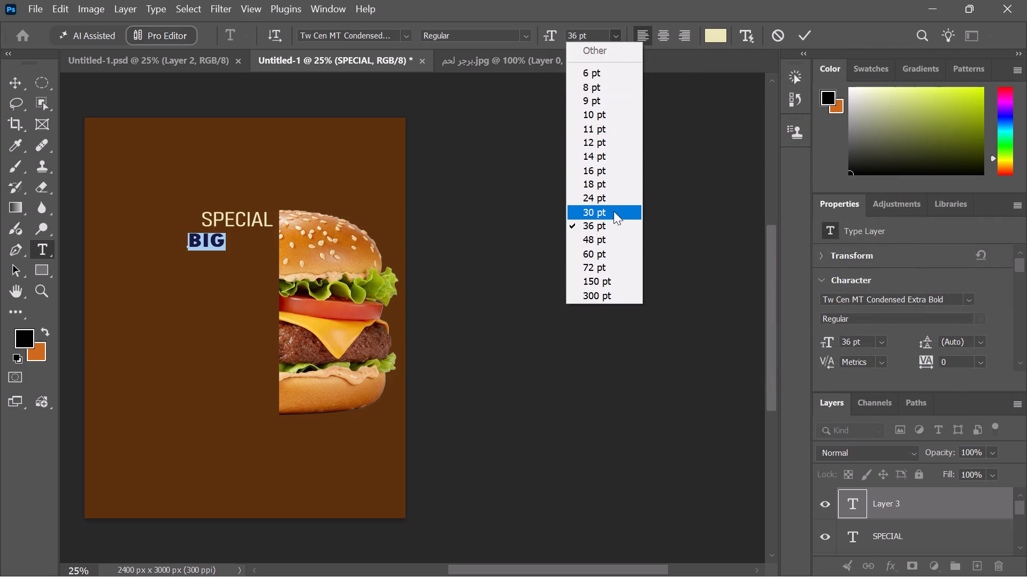
left_click(610, 238)
left_click_drag(610, 238, 610, 240)
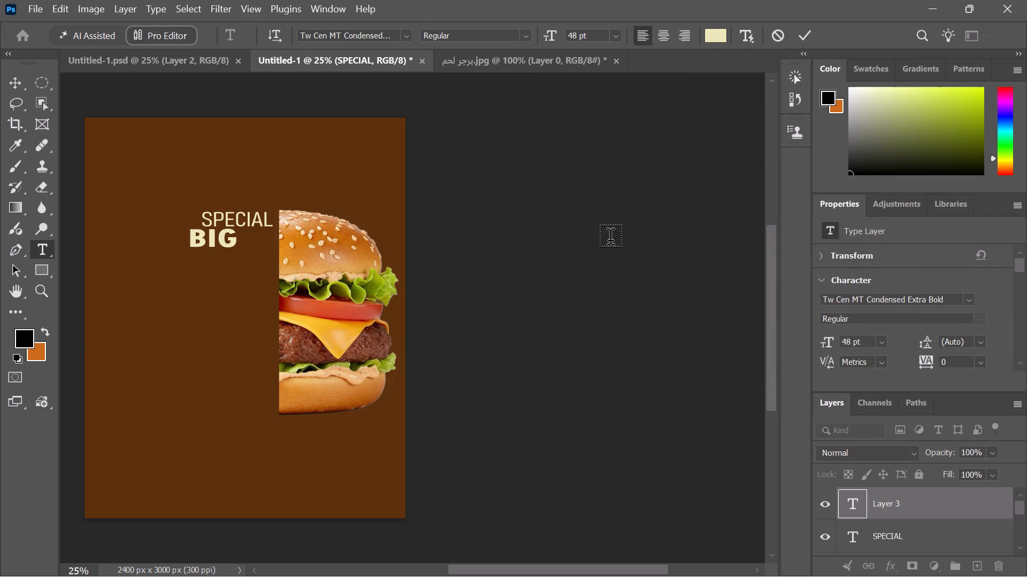
left_click_drag(610, 240, 613, 36)
left_click(613, 36)
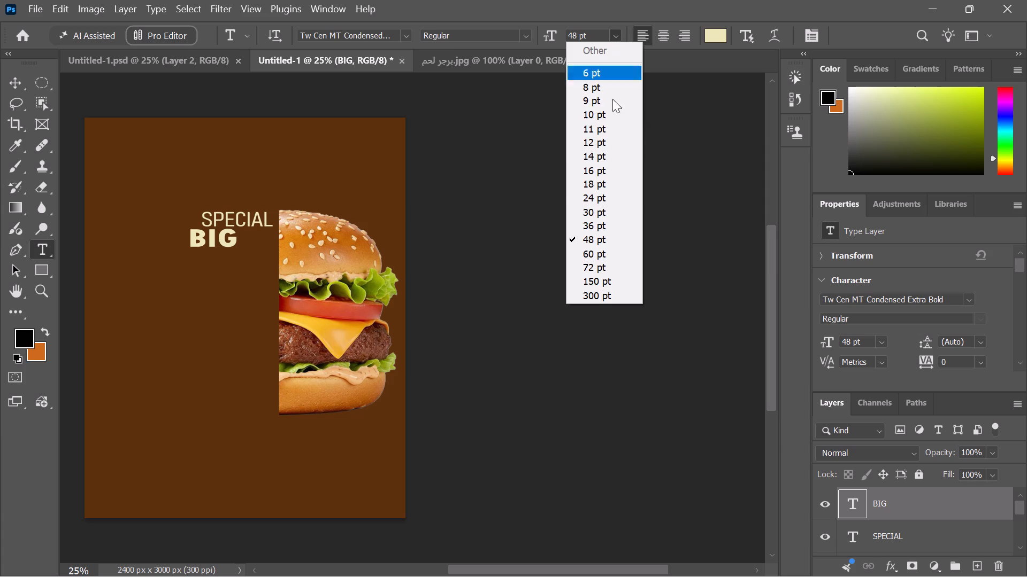
left_click(602, 266)
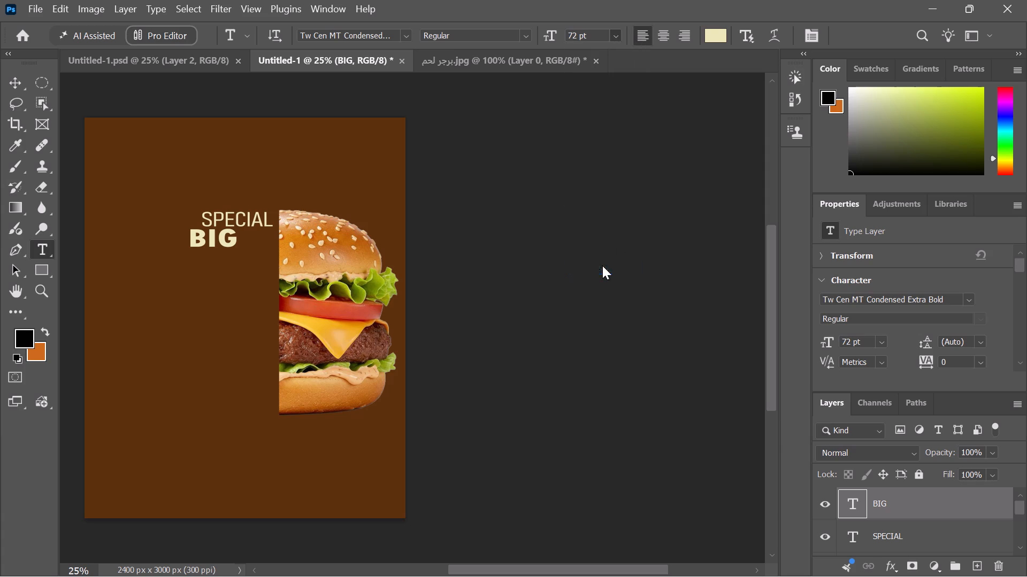
left_click(612, 29)
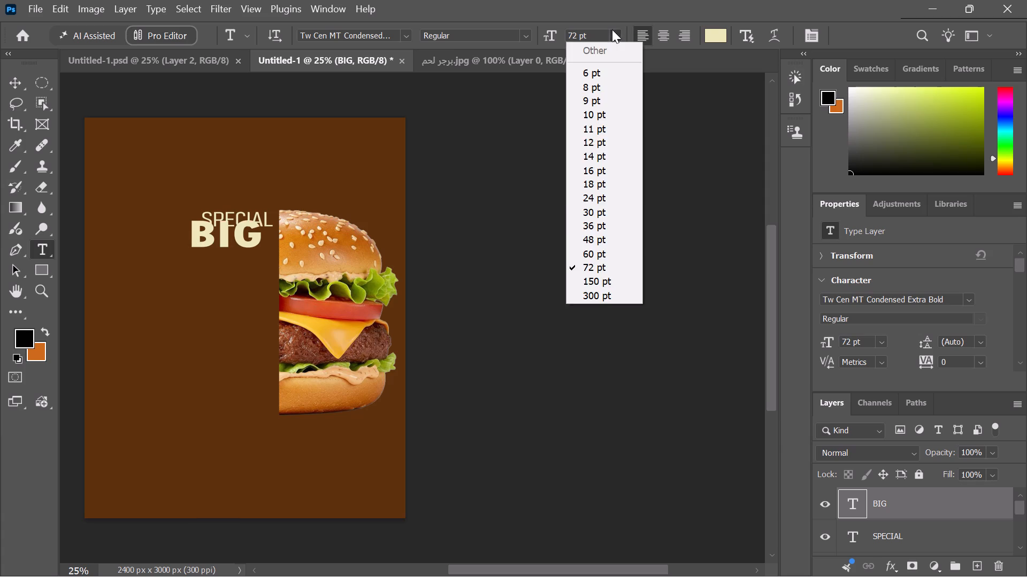
left_click(602, 285)
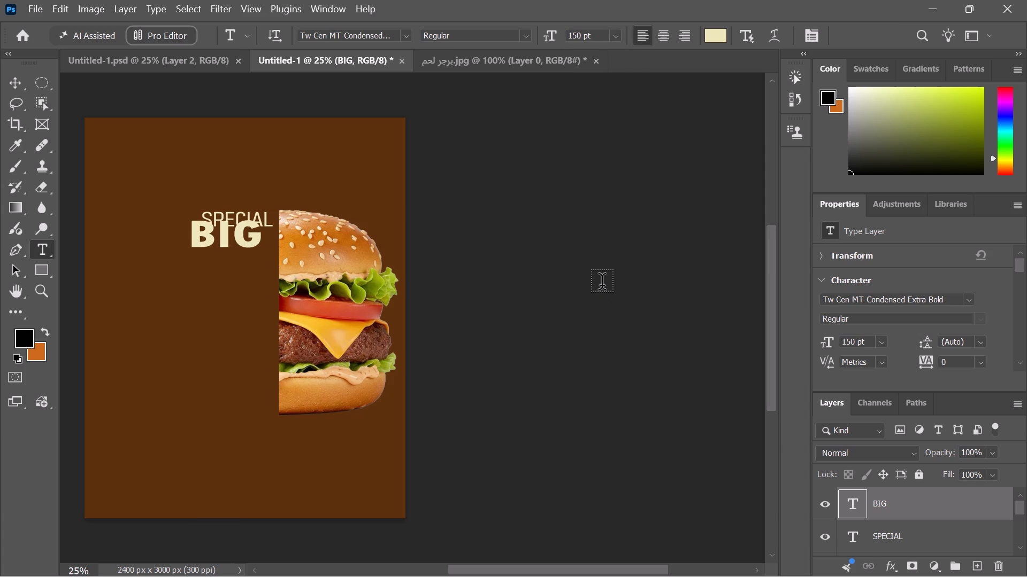
left_click(571, 35)
key("Right")
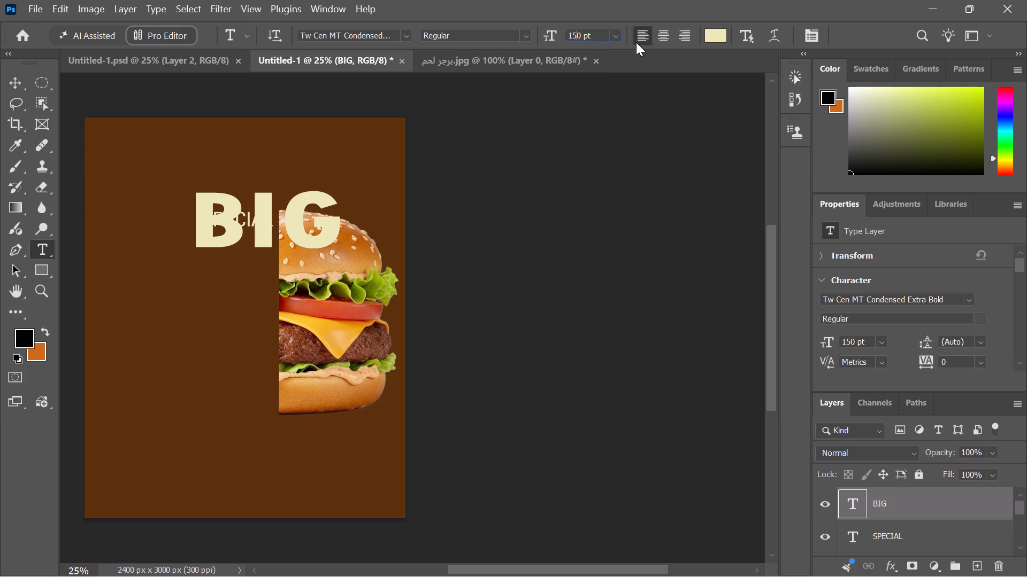
key("BackSpace")
key("2")
key("Return")
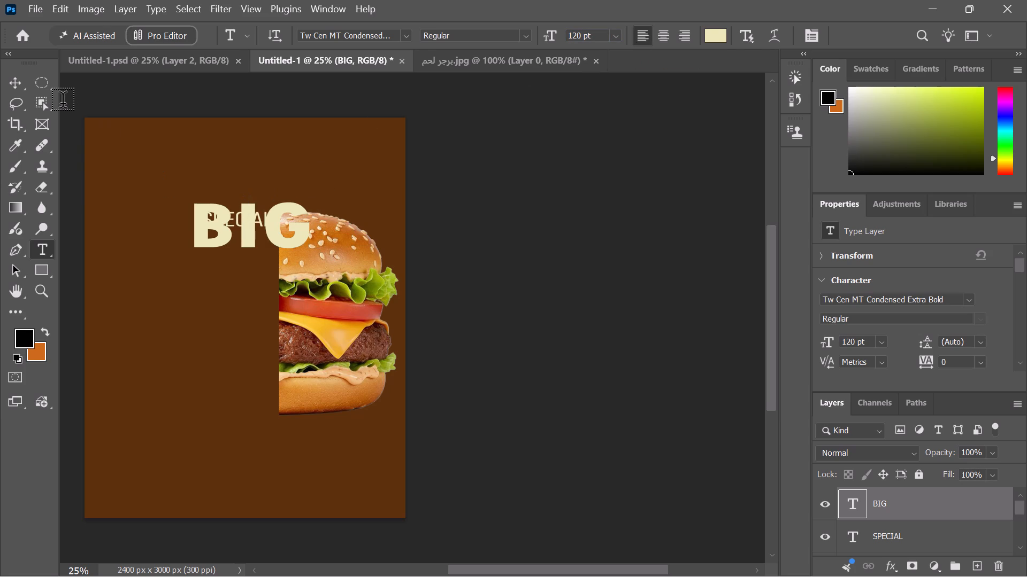
Move the BIG text down and left so it sits directly under SPECIAL, against the burger's cut edge.
key("v")
left_click_drag(247, 227, 223, 260)
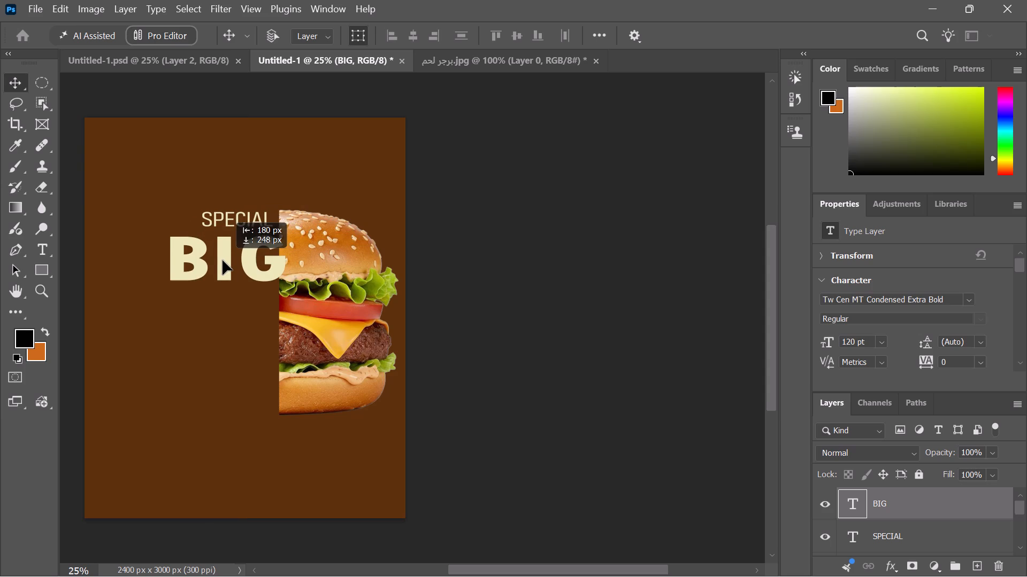
left_click_drag(223, 260, 214, 261)
left_click(507, 239)
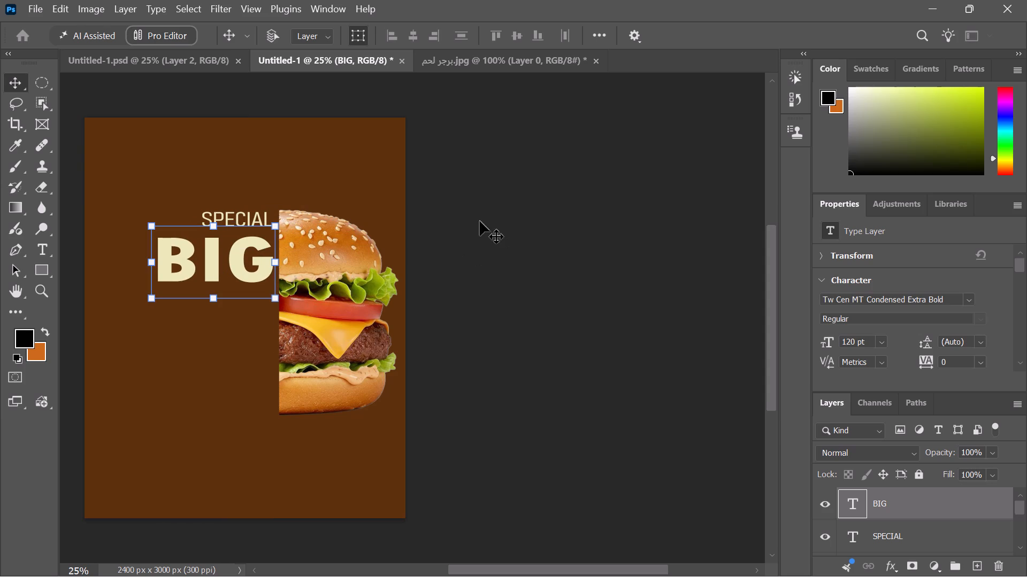
Increase the SPECIAL text's font size to 48 pt.
left_click(245, 205)
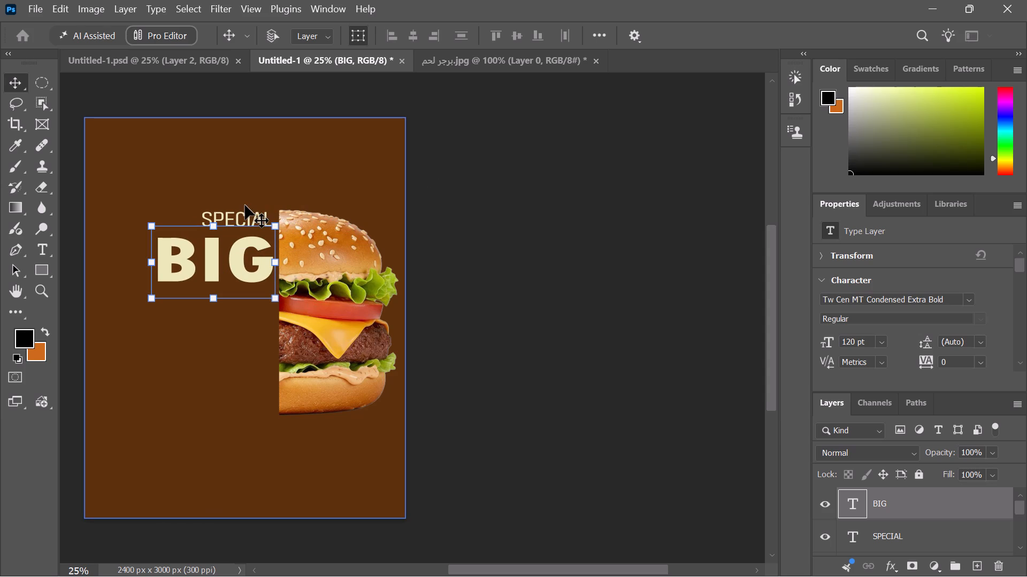
left_click(241, 214)
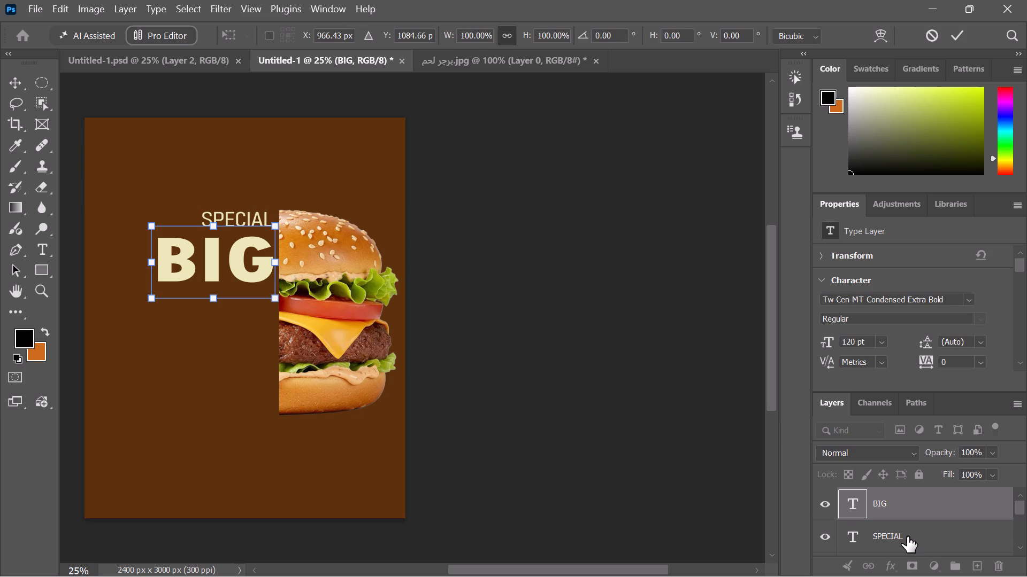
left_click(907, 536)
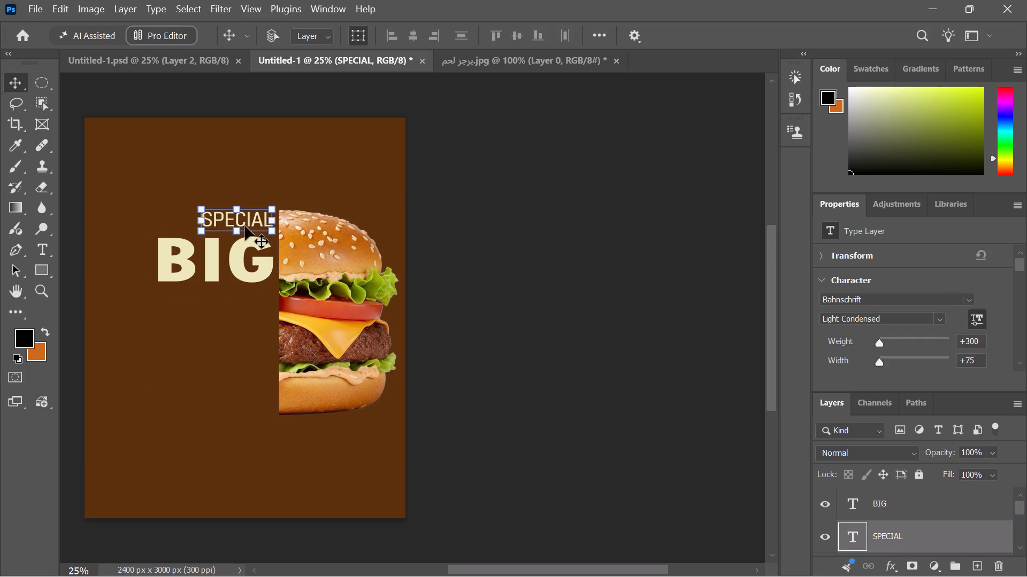
double_click(239, 221)
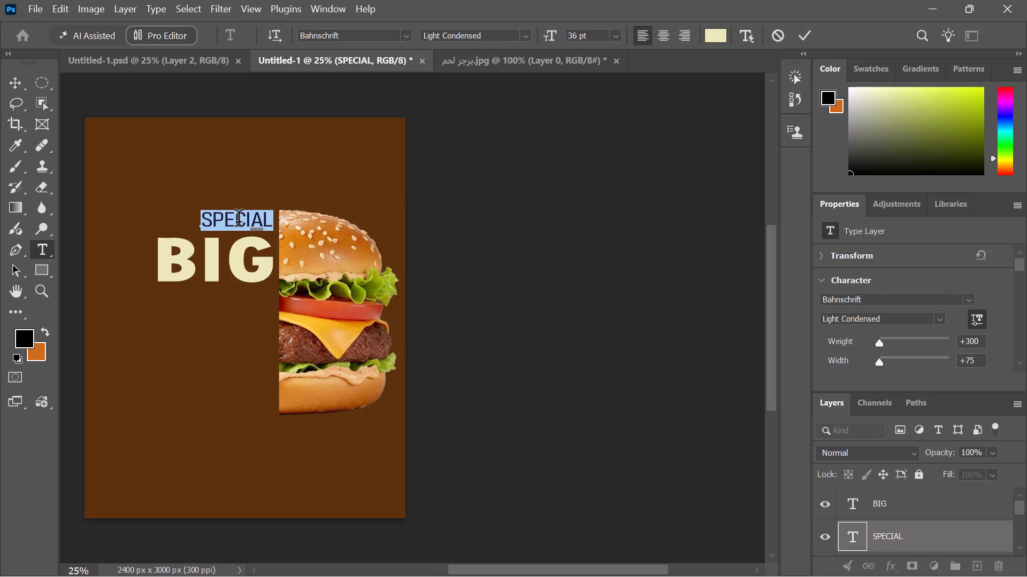
left_click(614, 33)
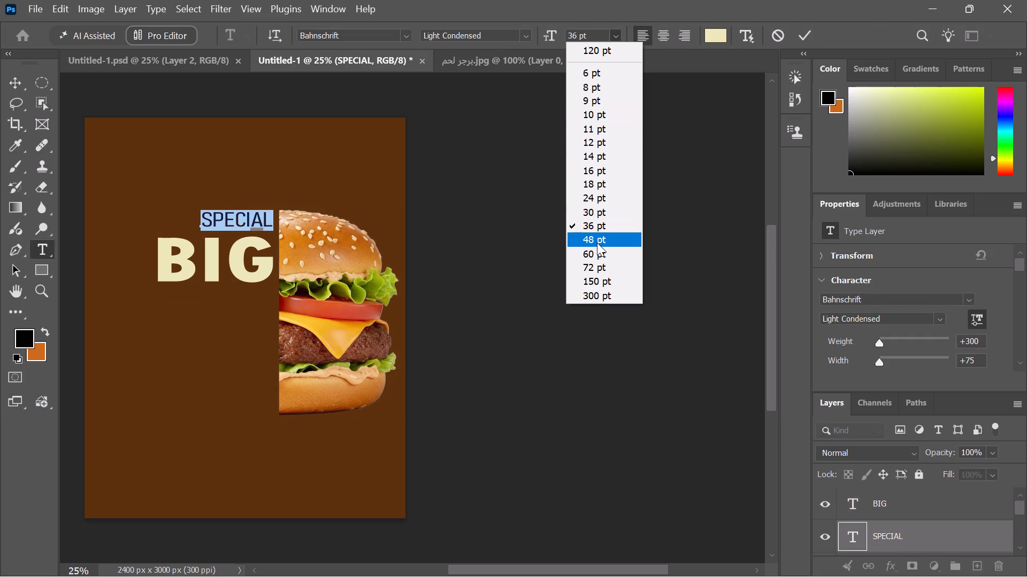
left_click(597, 243)
left_click(633, 234)
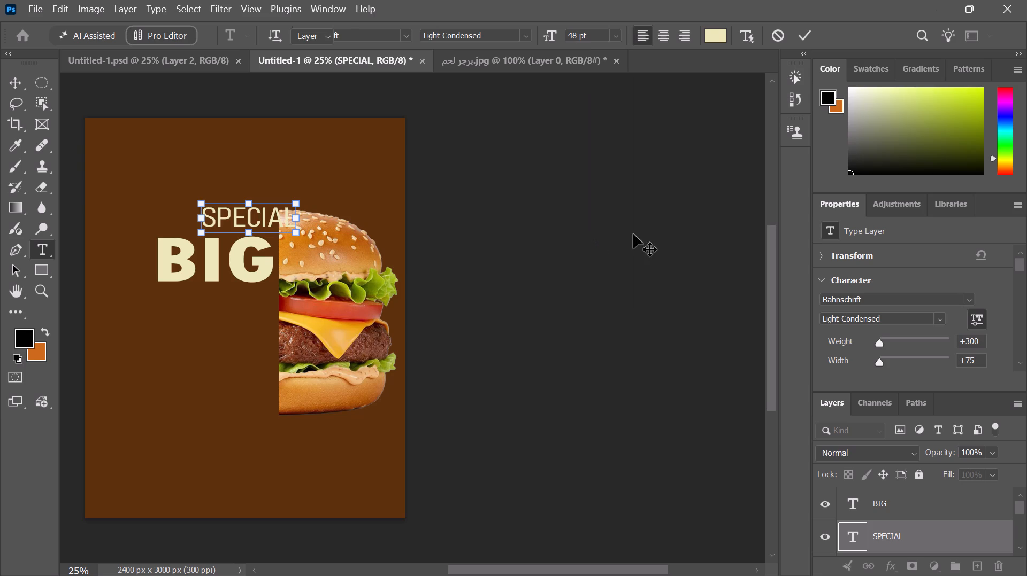
Move the SPECIAL text left and slightly down so its right end lines up with BIG beside the burger's cut edge.
left_click_drag(260, 216, 249, 217)
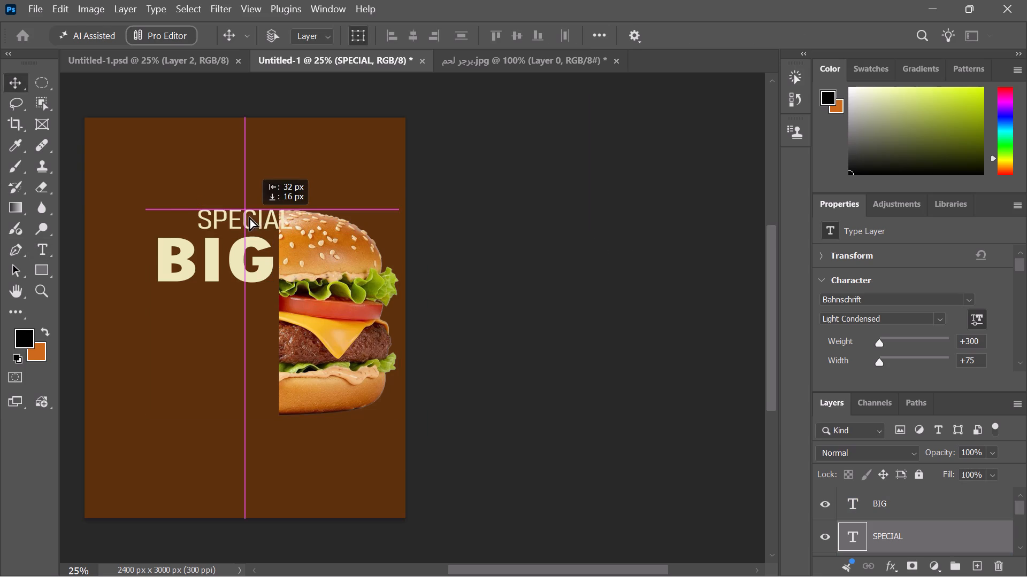
left_click_drag(249, 217, 237, 217)
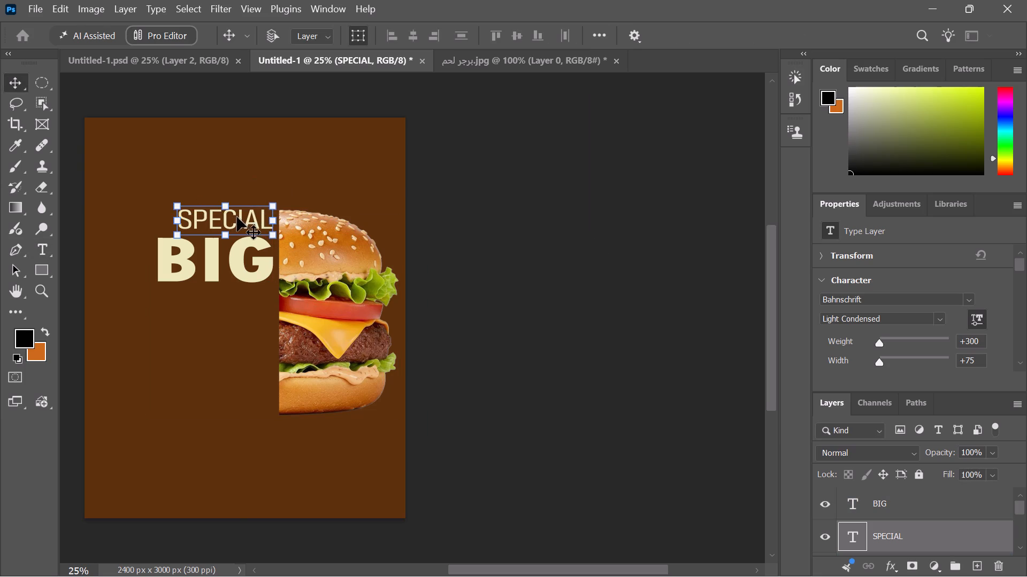
left_click(511, 219)
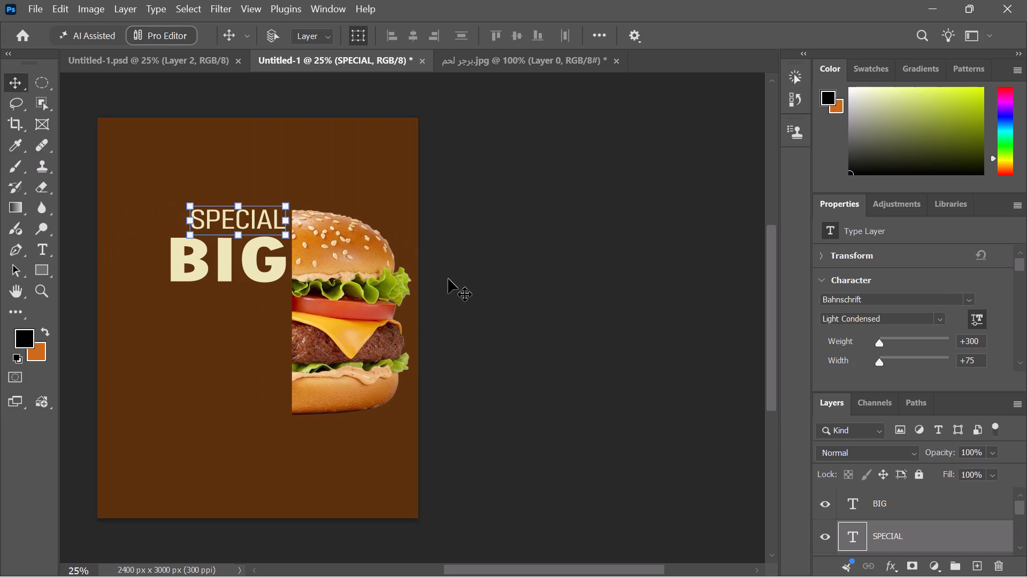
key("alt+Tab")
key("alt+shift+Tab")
Add a new text line reading BUR below BIG, left of the burger.
key("t")
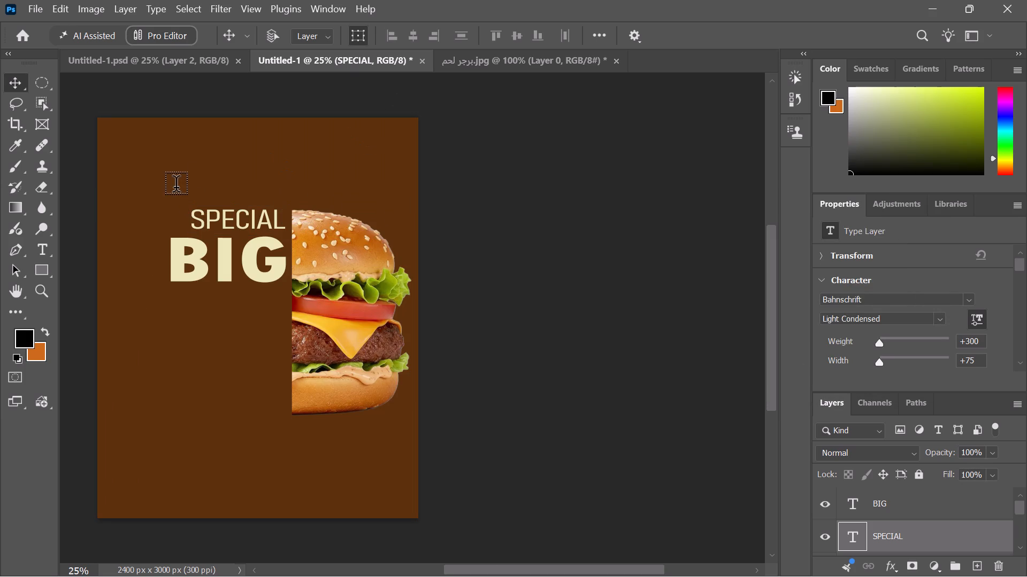
left_click(150, 310)
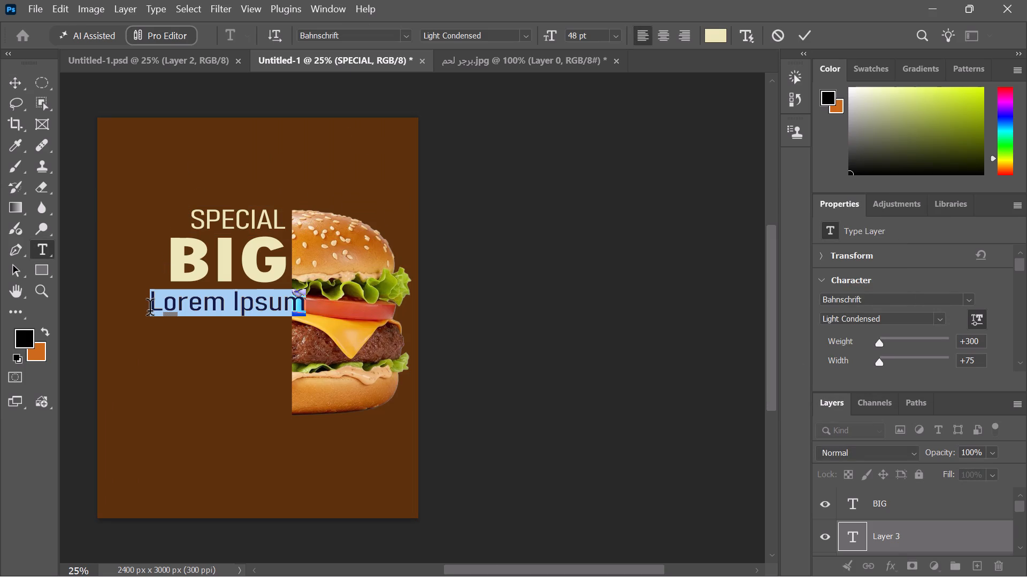
type("BUR")
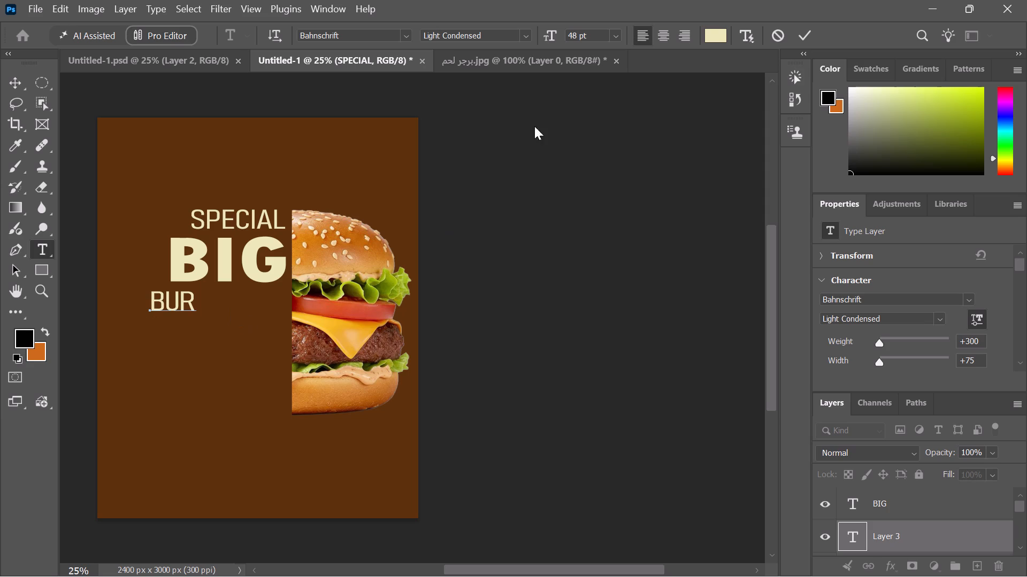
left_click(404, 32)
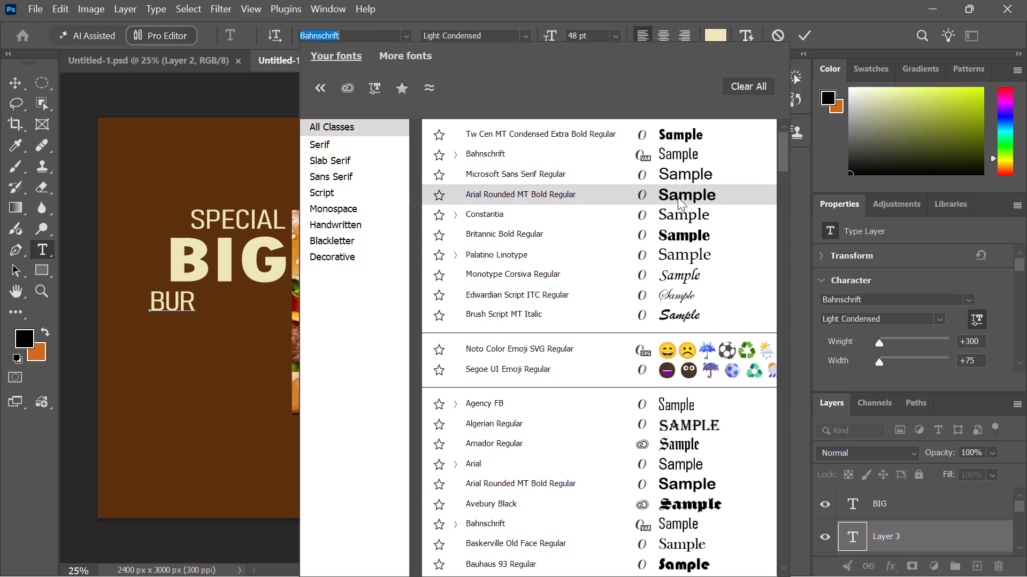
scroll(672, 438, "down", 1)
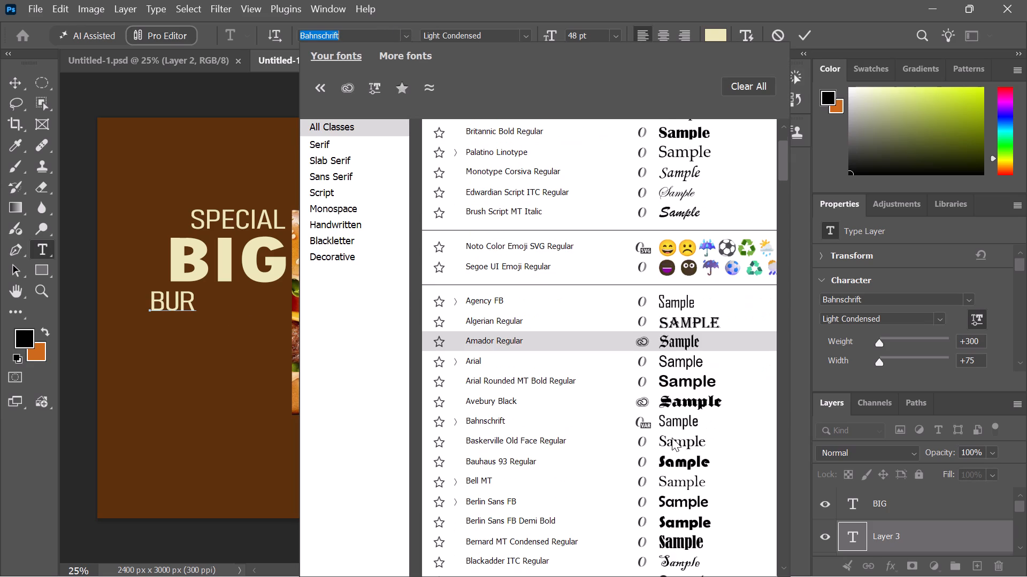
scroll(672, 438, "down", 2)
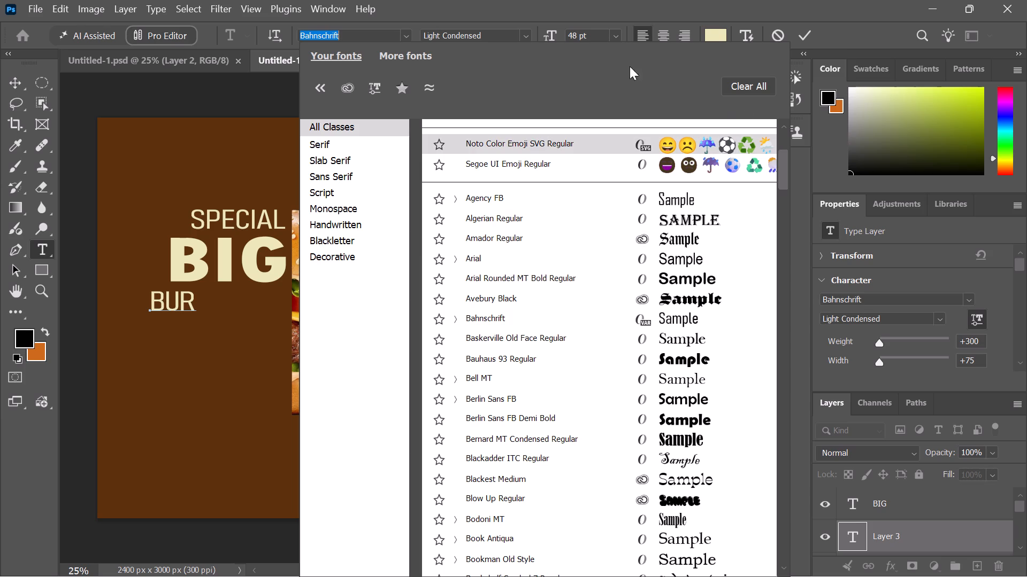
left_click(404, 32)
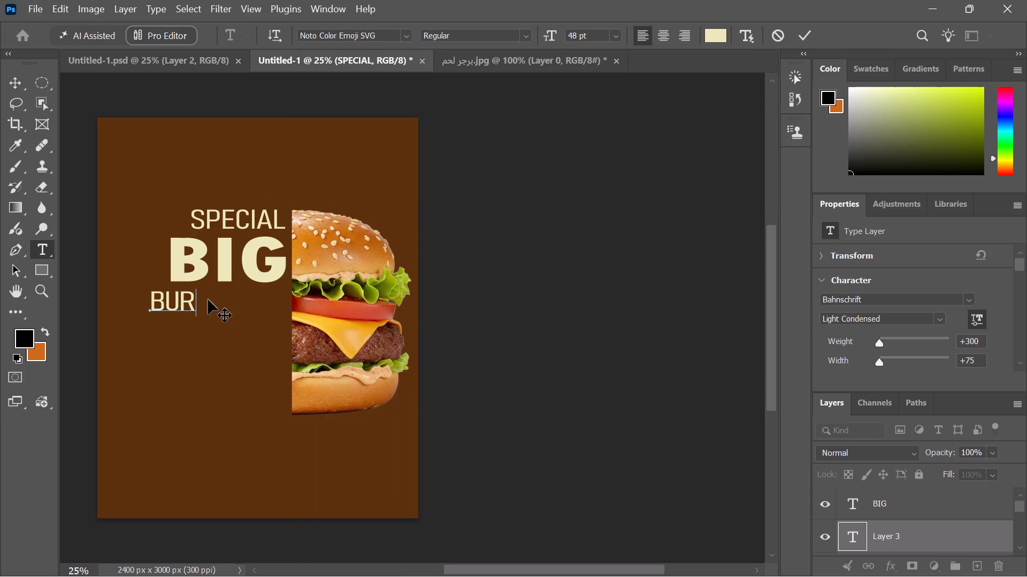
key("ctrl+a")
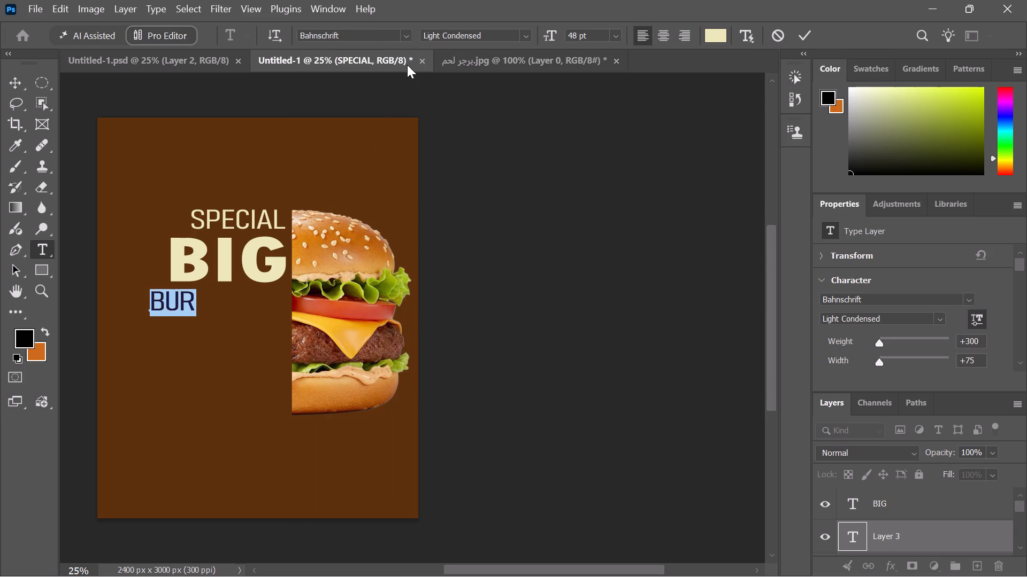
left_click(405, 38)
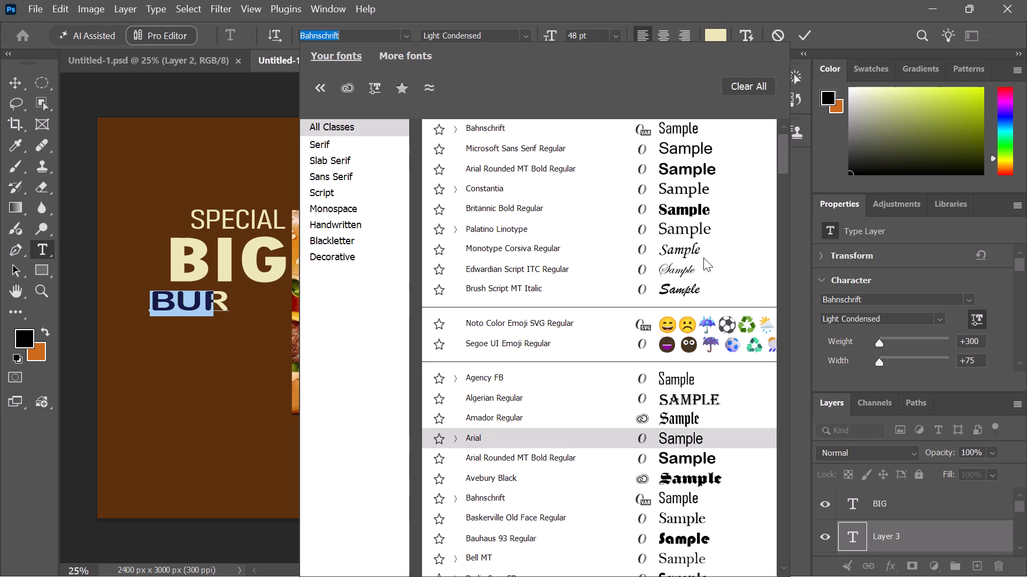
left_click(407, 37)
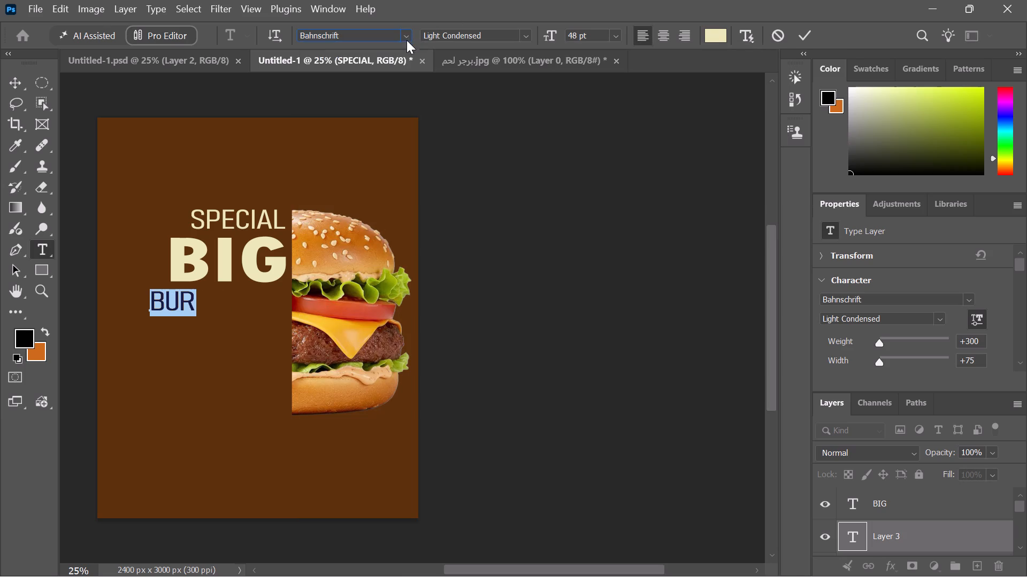
Change the BUR text's font to Tw Cen MT Condensed Extra Bold, the same font as BIG.
left_click(903, 502)
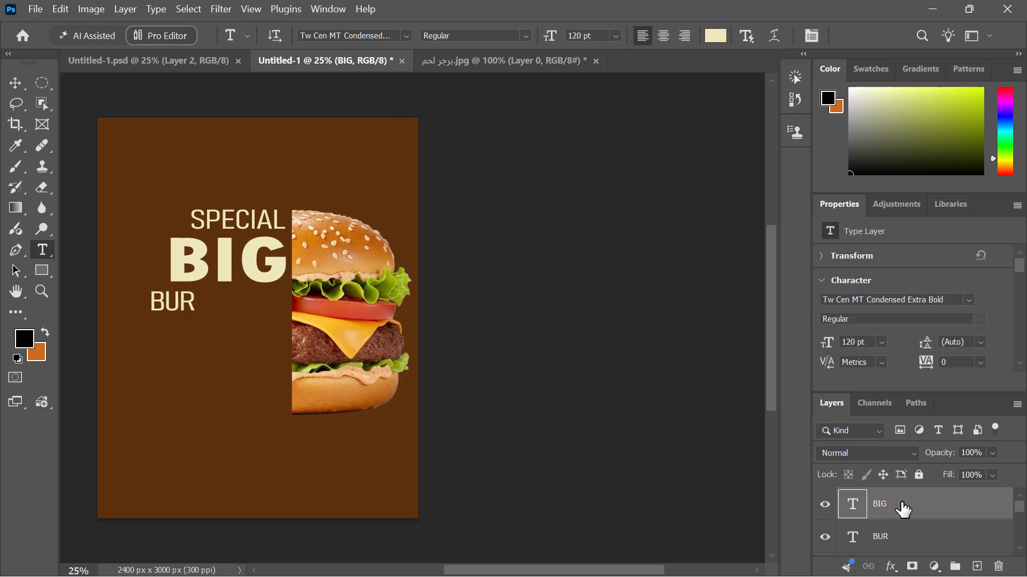
left_click(899, 532)
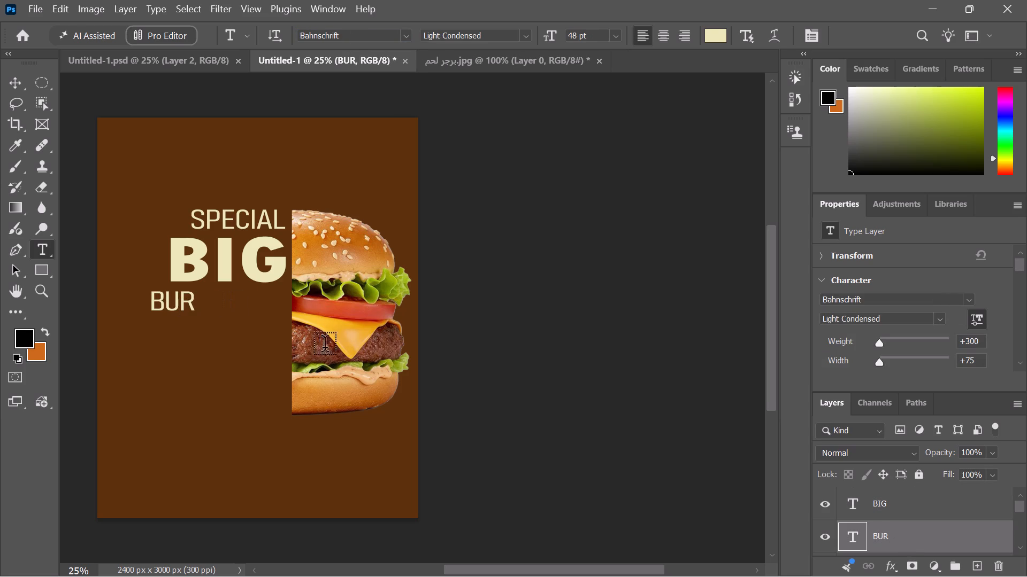
key("v")
double_click(171, 299)
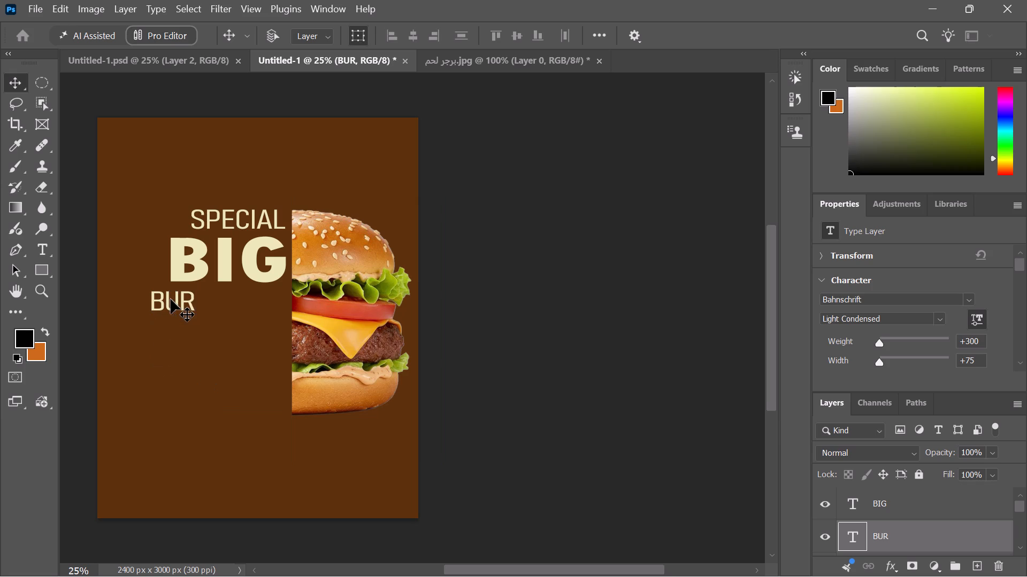
left_click(405, 34)
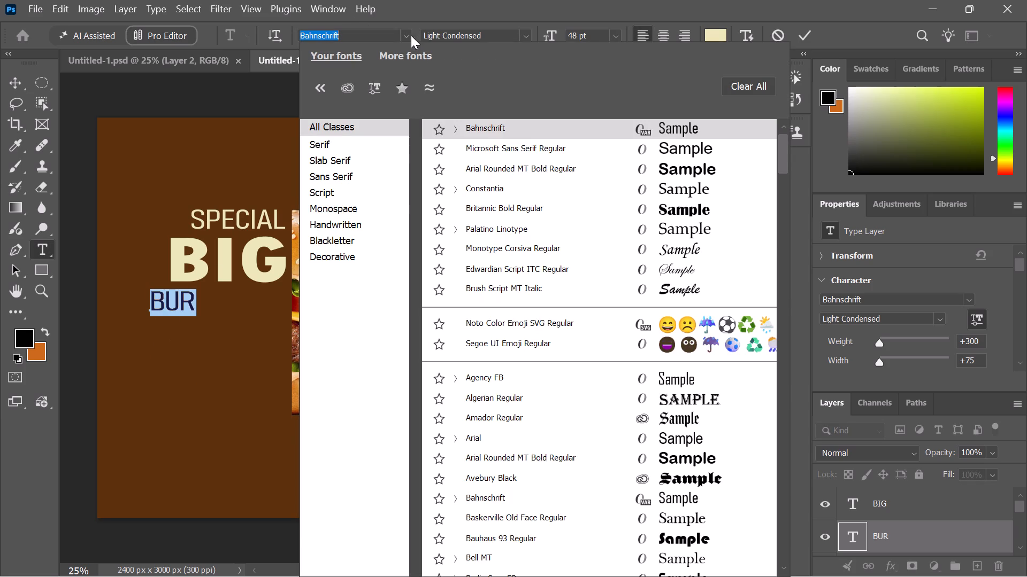
scroll(643, 384, "down", 1)
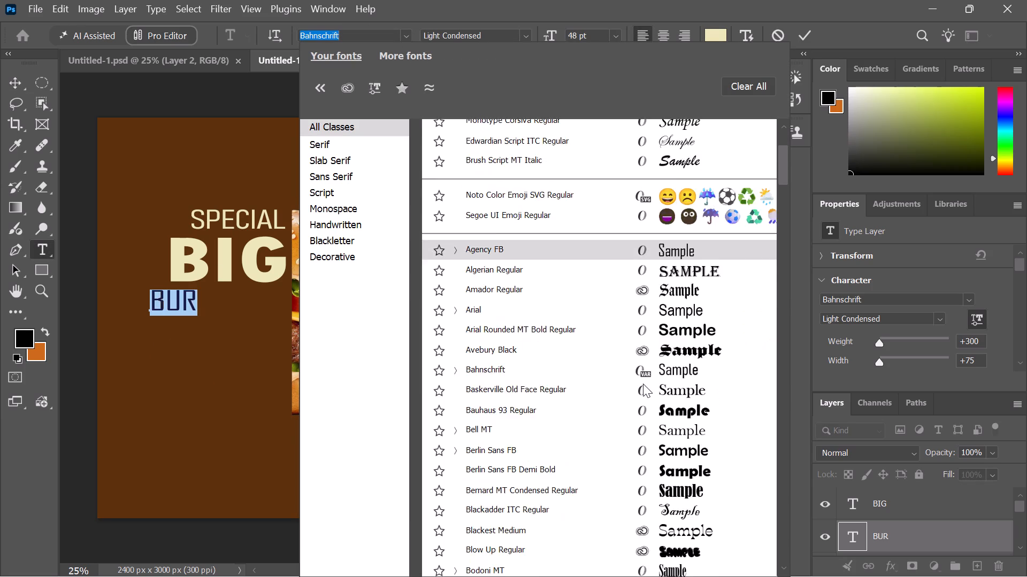
scroll(643, 384, "down", 4)
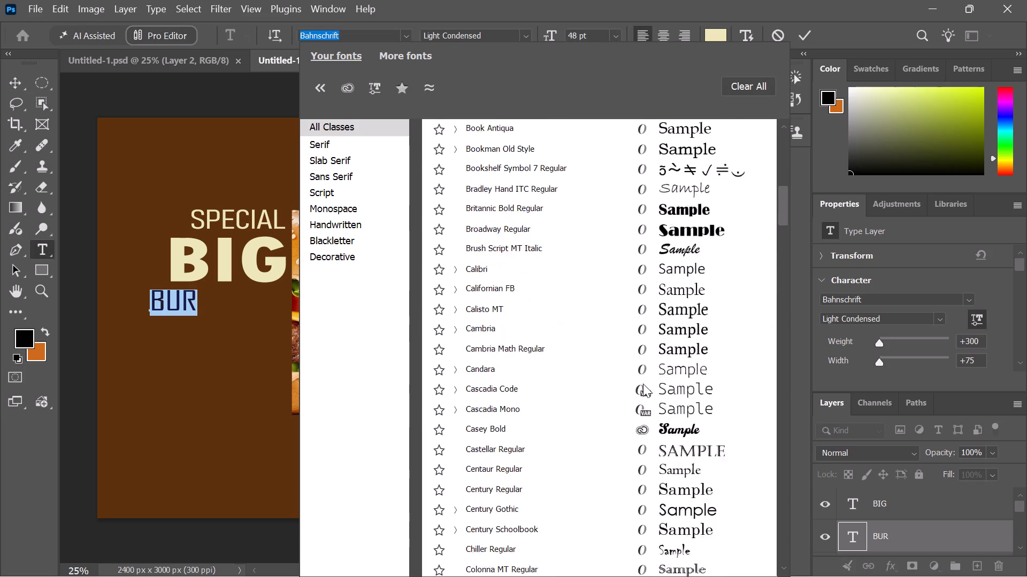
scroll(643, 384, "down", 9)
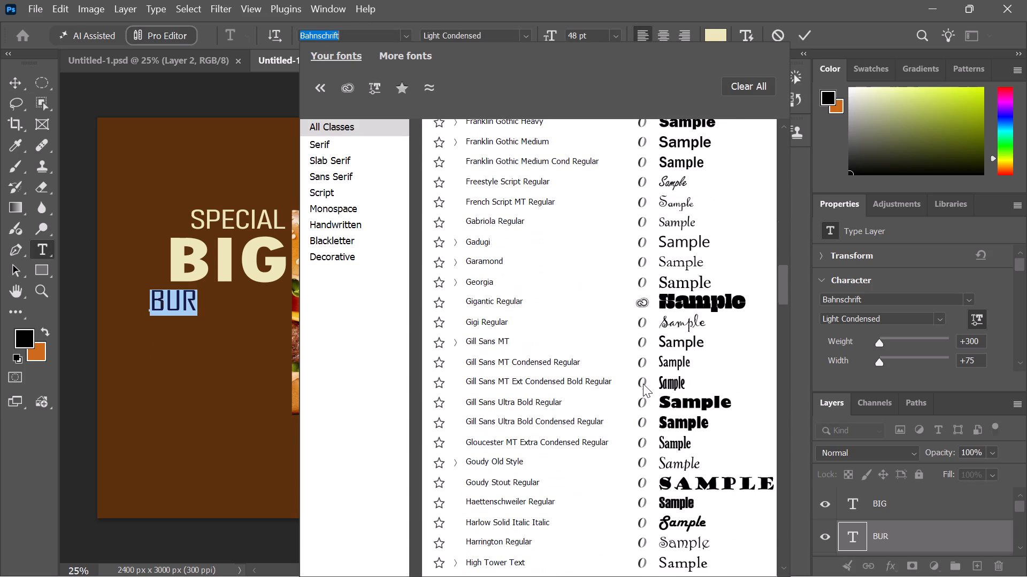
scroll(643, 384, "down", 17)
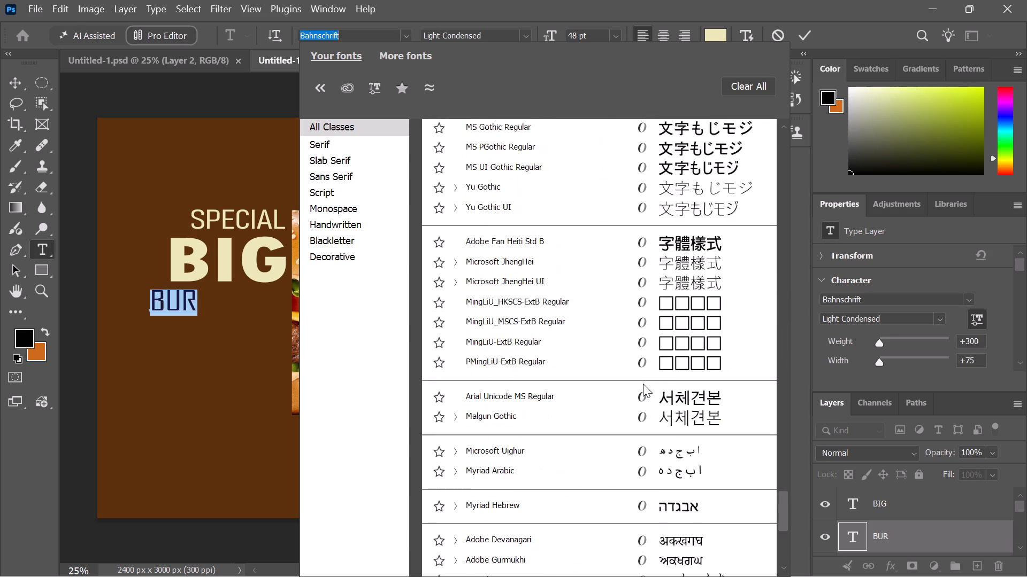
scroll(643, 384, "down", 10)
scroll(643, 384, "up", 6)
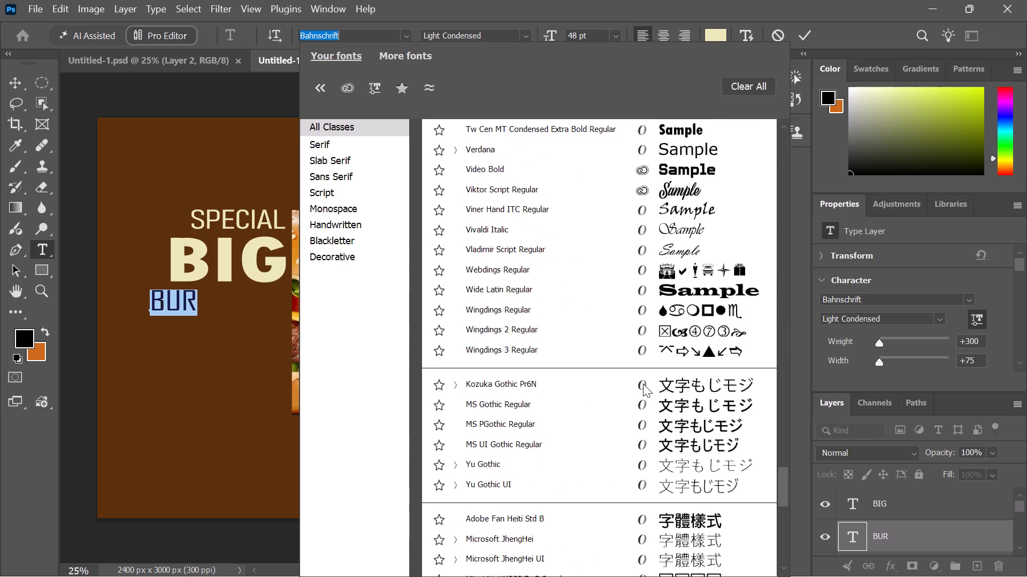
scroll(643, 384, "up", 2)
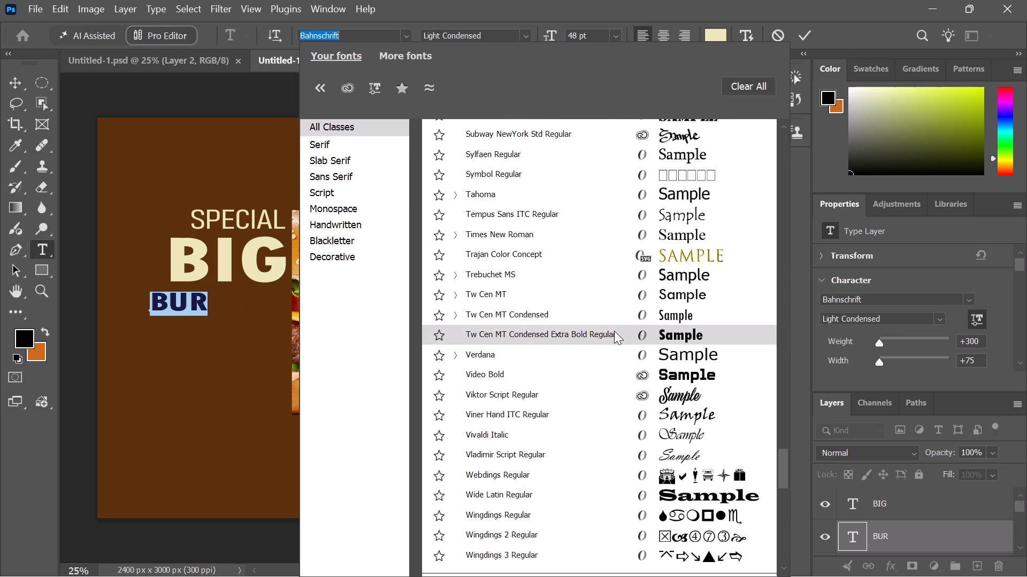
left_click(614, 331)
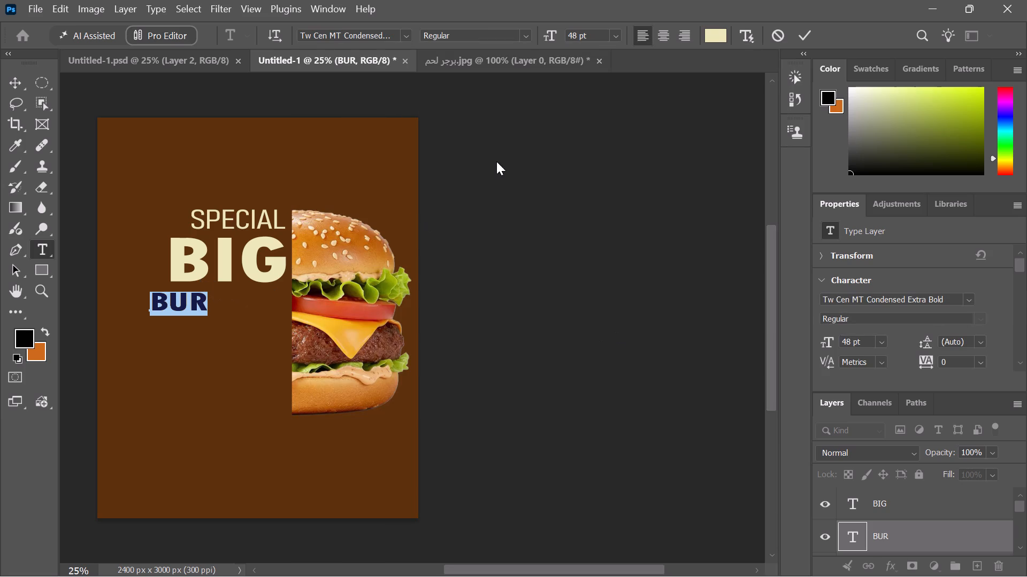
Set the BUR text's font size to 125 pt.
left_click(615, 36)
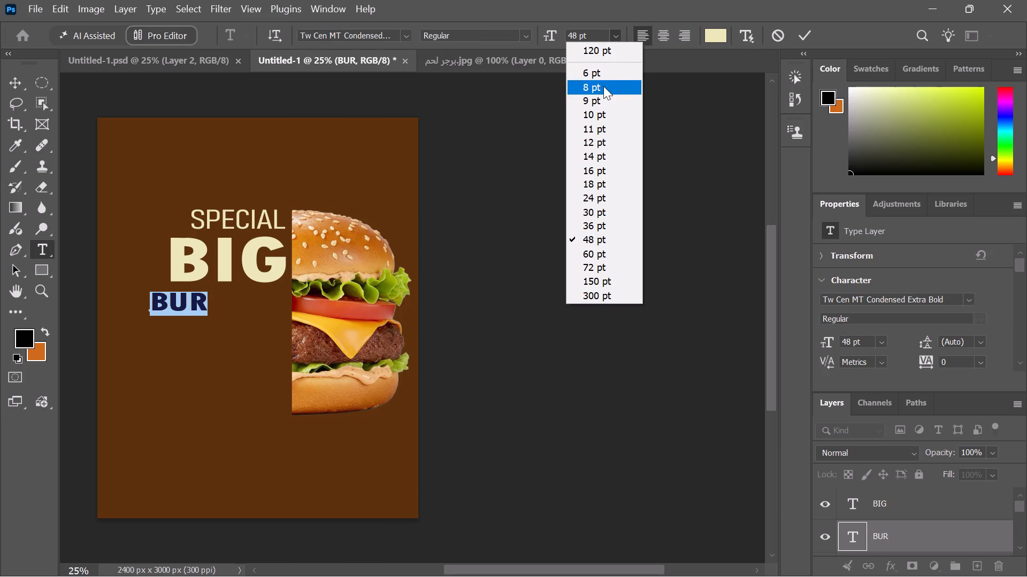
left_click(592, 29)
left_click(574, 34)
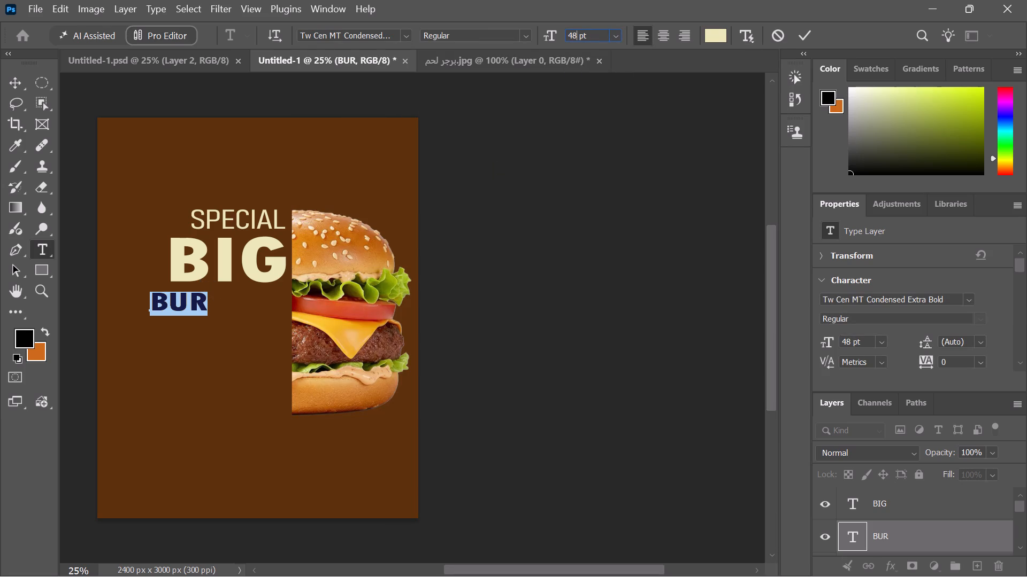
key("BackSpace")
key("BackSpace")
type("125")
key("Return")
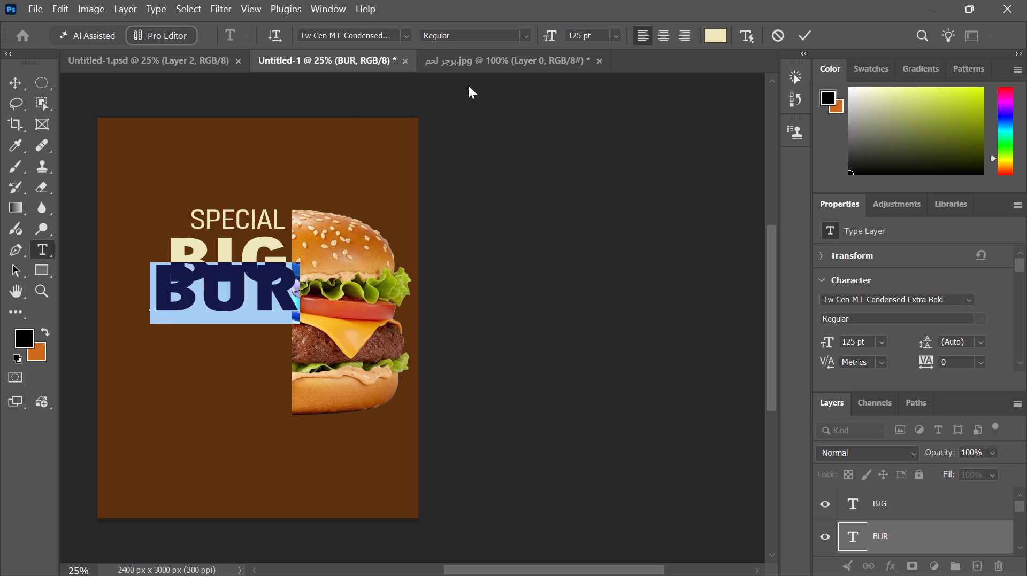
left_click(124, 142)
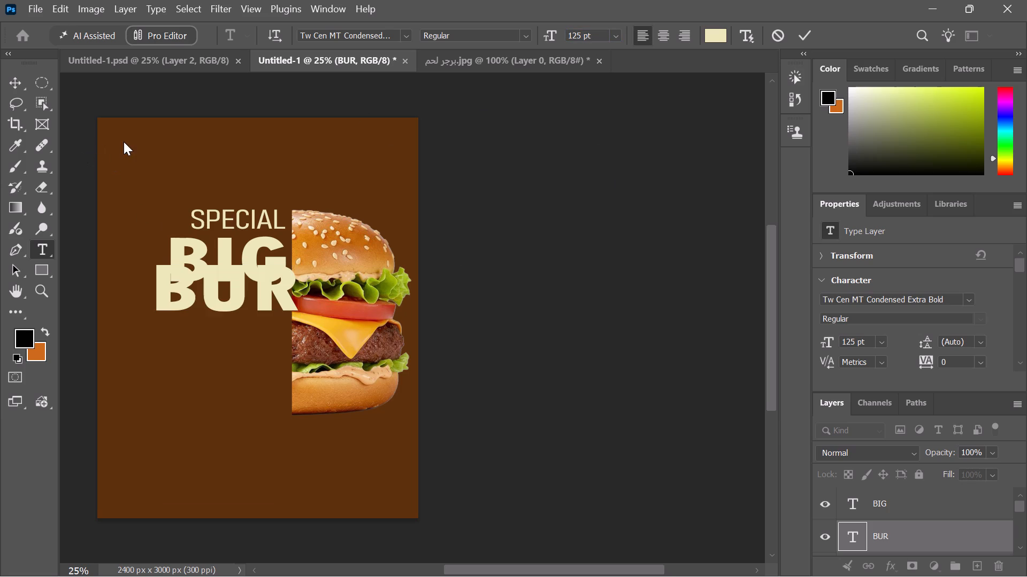
Move the BUR text about 108 px left and 183 px down so it sits directly under BIG beside the burger's cut edge.
left_click_drag(231, 293, 217, 316)
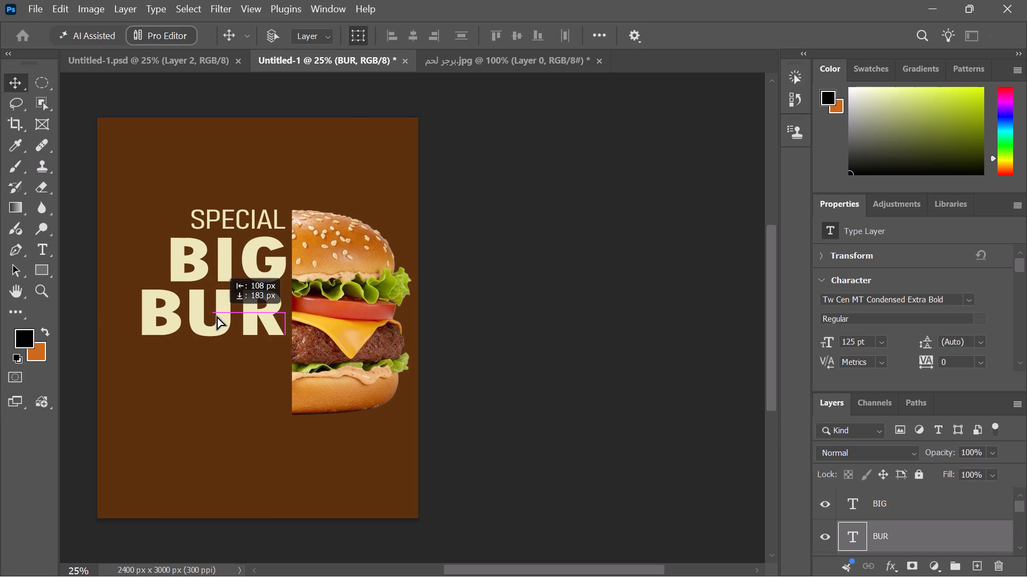
left_click_drag(217, 316, 217, 315)
left_click(555, 293)
Switch to the Pinterest burger poster in Chrome and compare its headline layout with the Photoshop design.
key("alt+Tab")
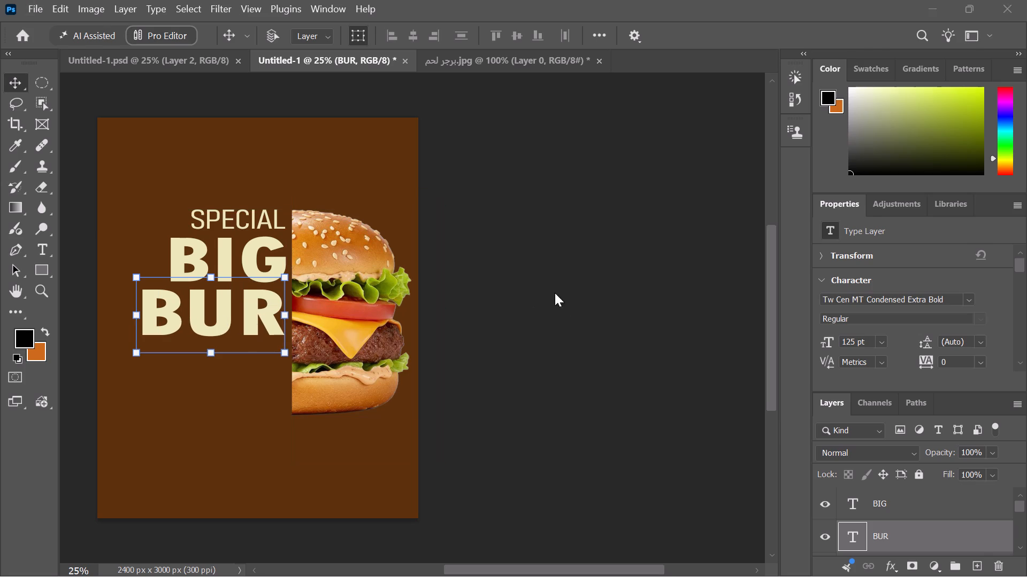
key("alt+Tab")
key("alt+Tab")
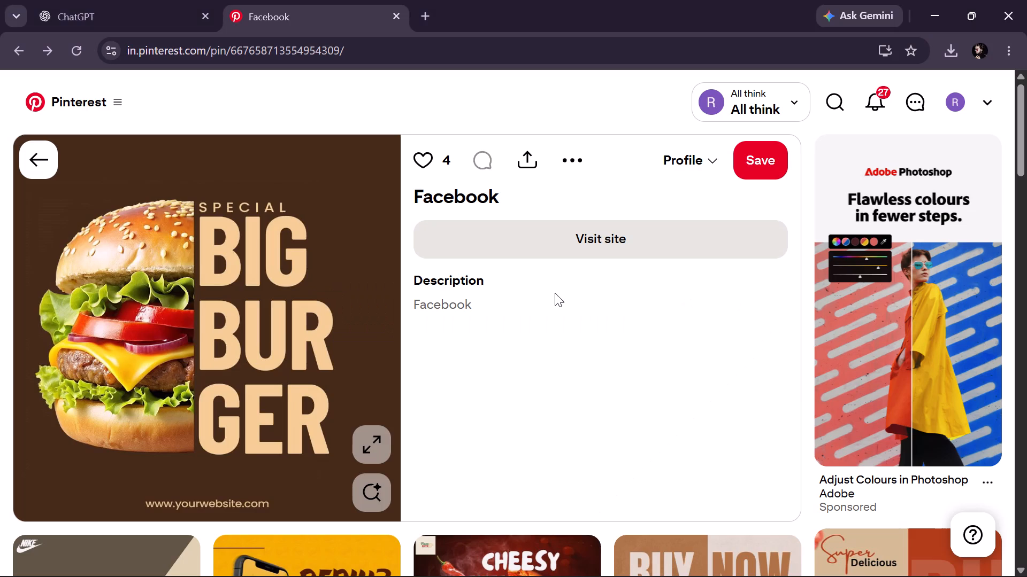
key("alt+Tab")
key("alt+Tab")
key("alt+Tab")
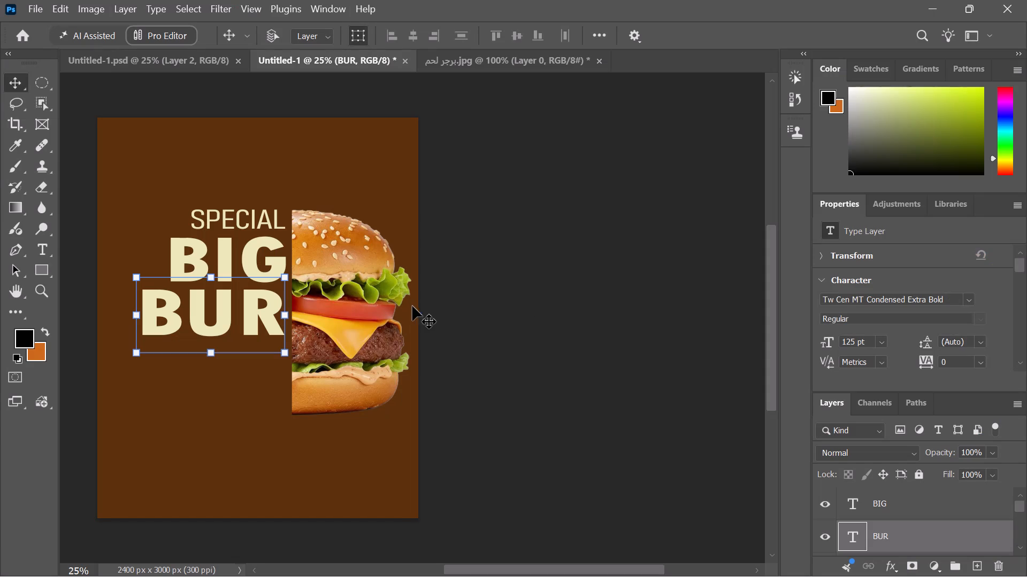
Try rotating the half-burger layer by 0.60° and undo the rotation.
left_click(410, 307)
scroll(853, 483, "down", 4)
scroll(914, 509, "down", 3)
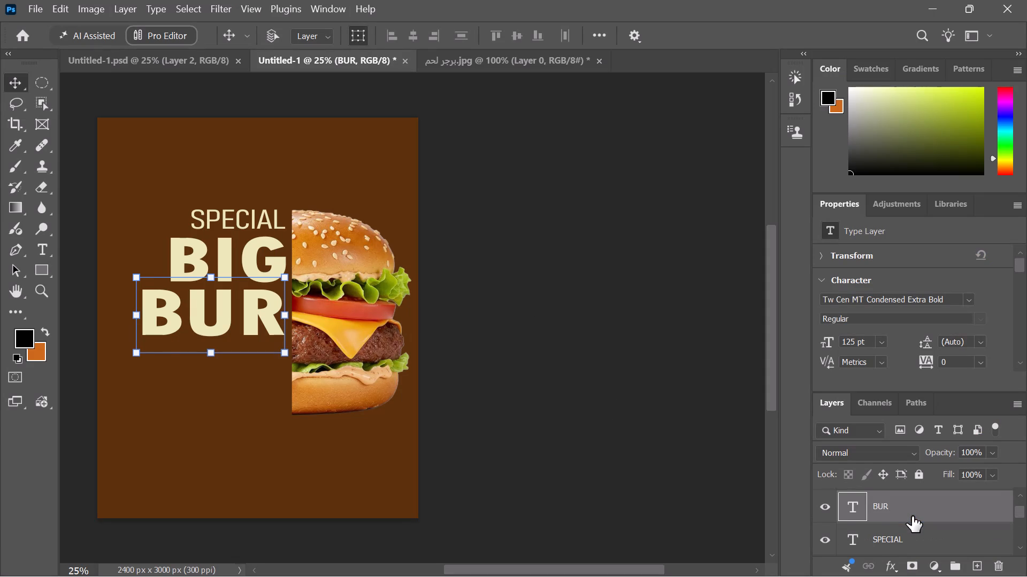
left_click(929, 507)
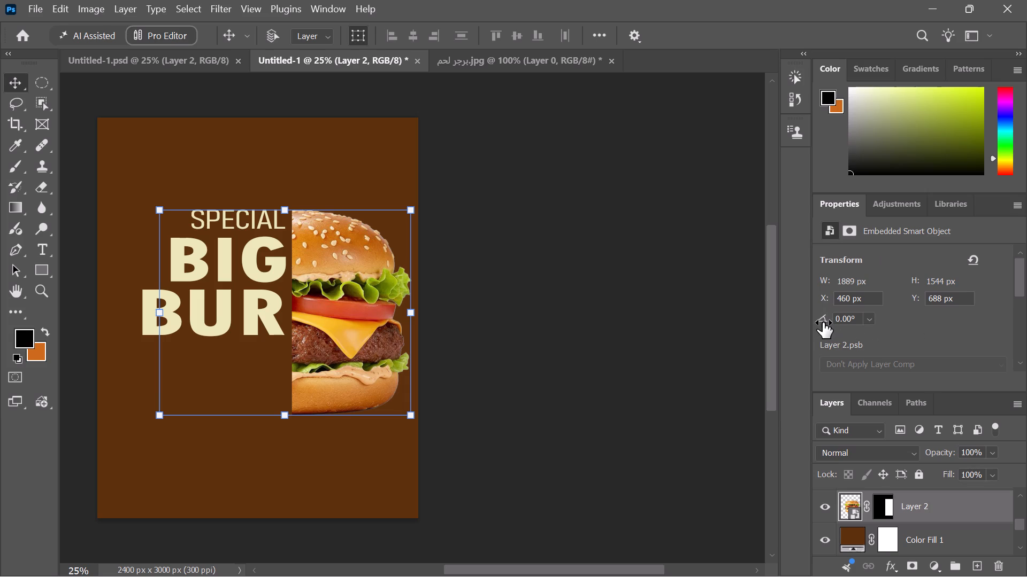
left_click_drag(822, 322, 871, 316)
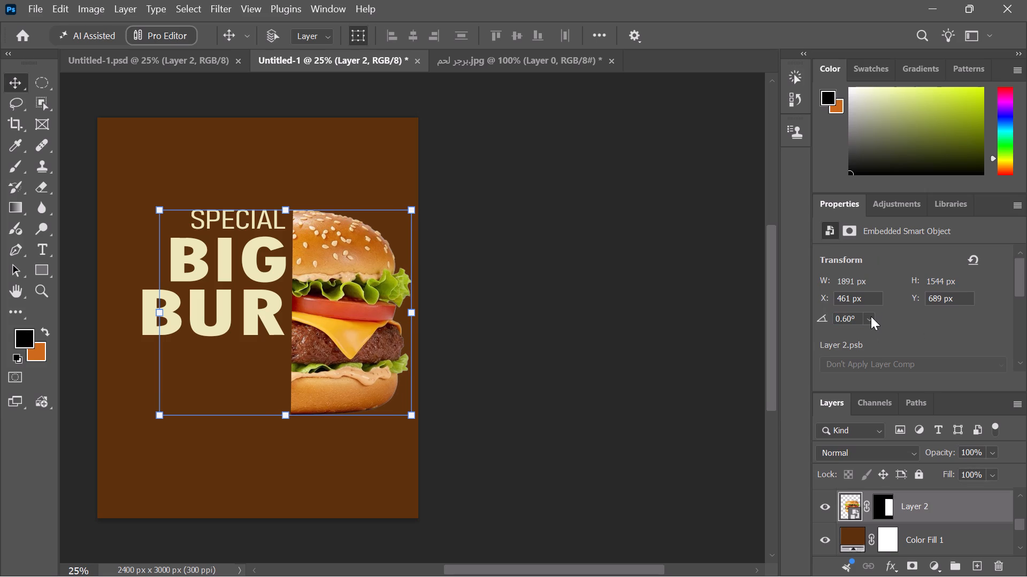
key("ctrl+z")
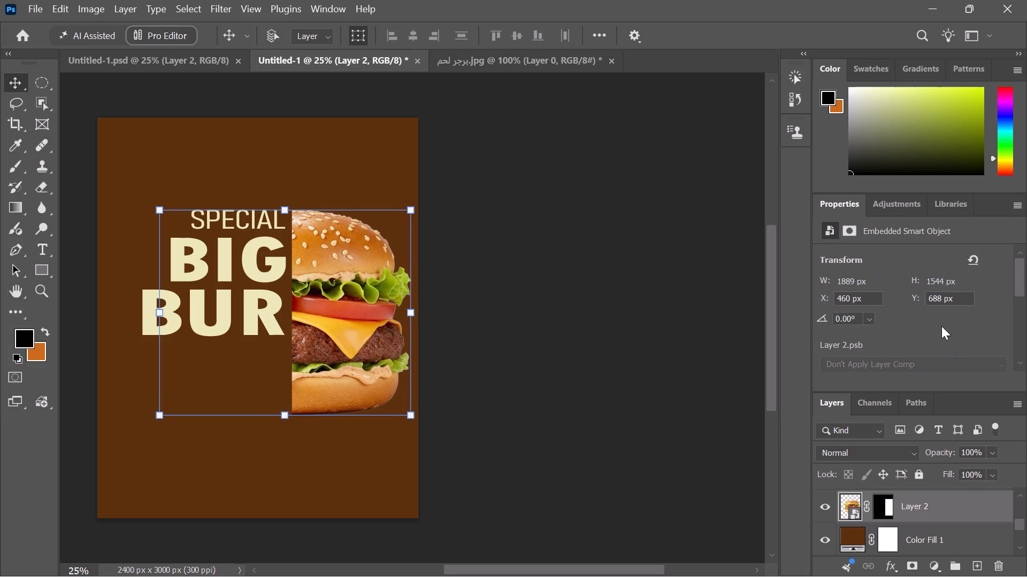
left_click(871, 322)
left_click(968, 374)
Reset the half-burger layer's transform.
left_click(974, 261)
left_click(974, 261)
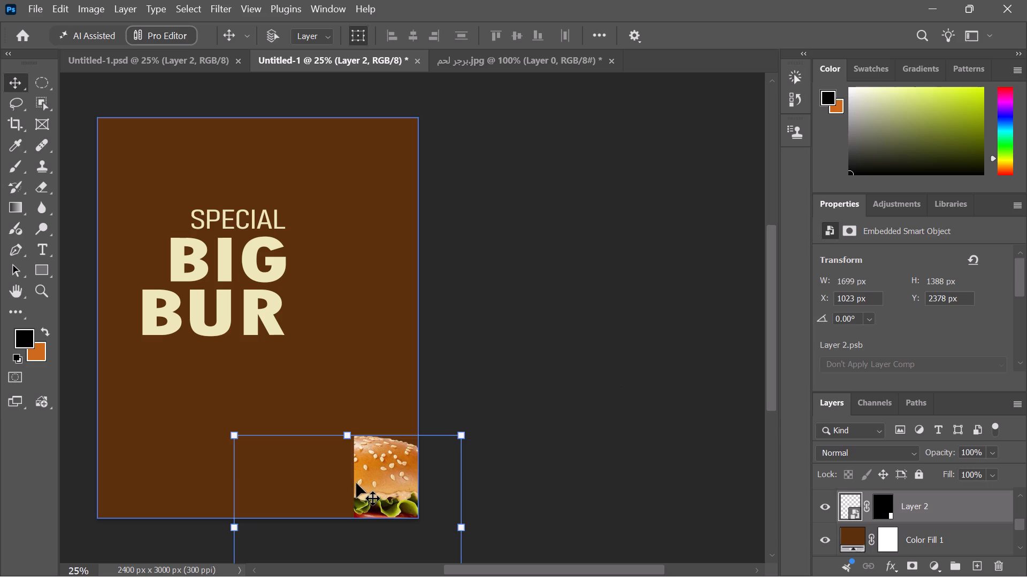
Move the half-burger about 439 px left and 1690 px up, beside the headline with its top level with SPECIAL.
left_click_drag(356, 483, 300, 243)
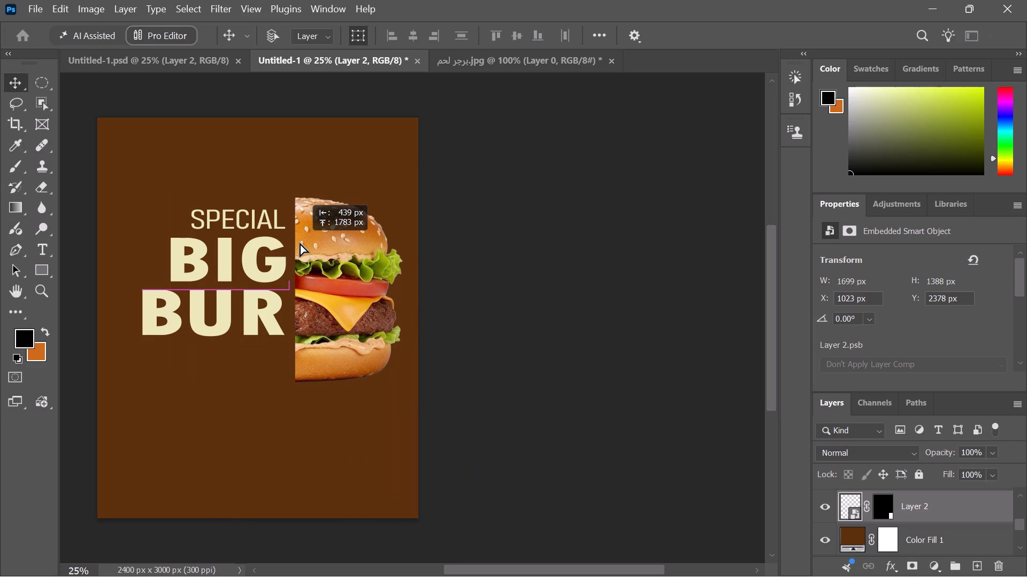
left_click_drag(300, 243, 298, 250)
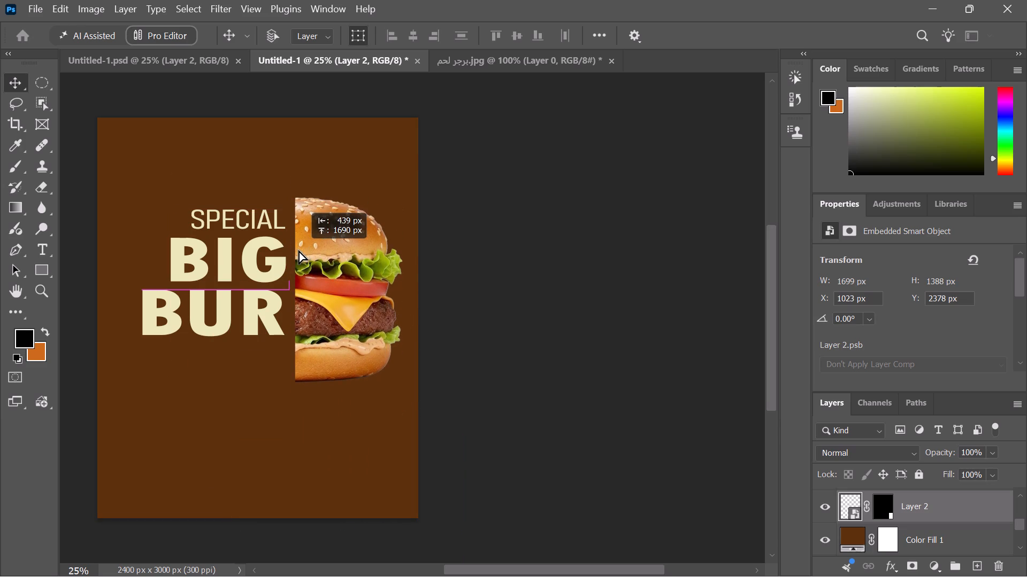
left_click_drag(298, 250, 303, 253)
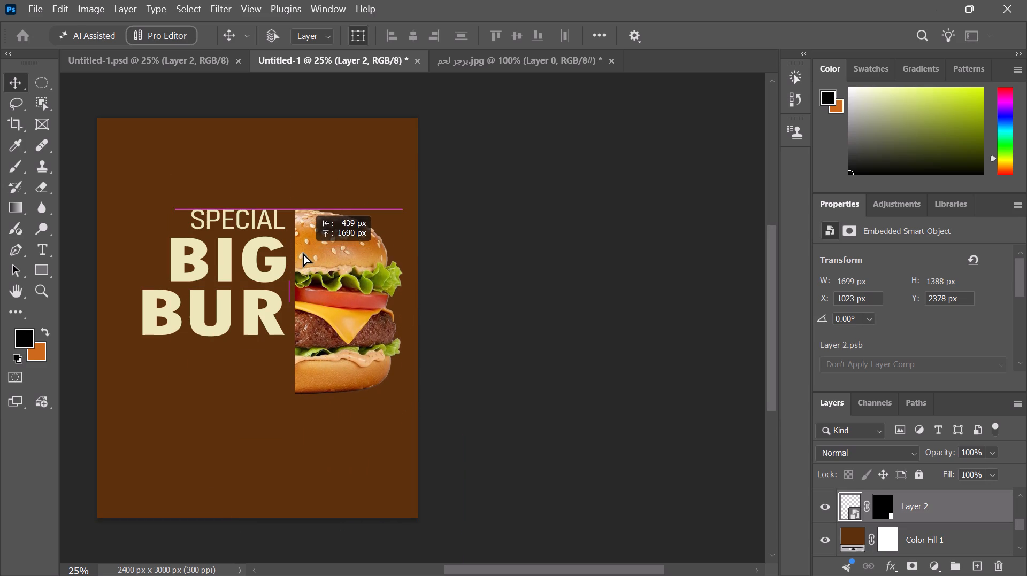
left_click_drag(303, 253, 303, 258)
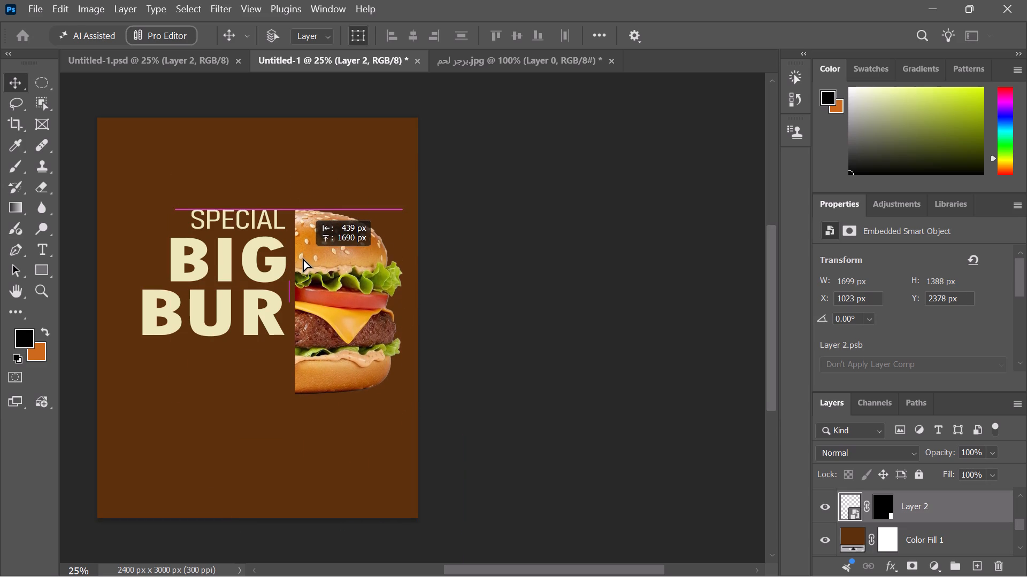
left_click(498, 271)
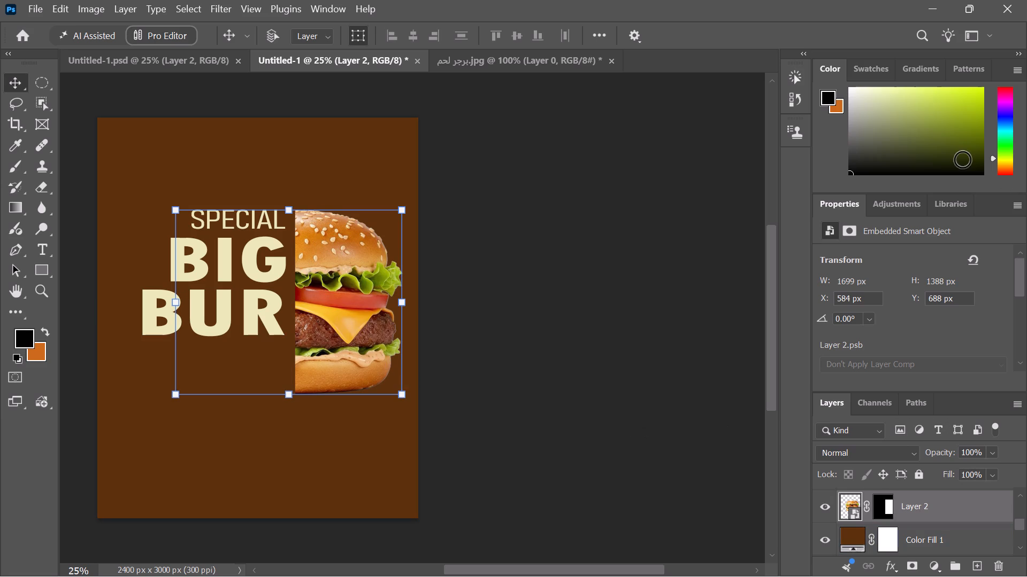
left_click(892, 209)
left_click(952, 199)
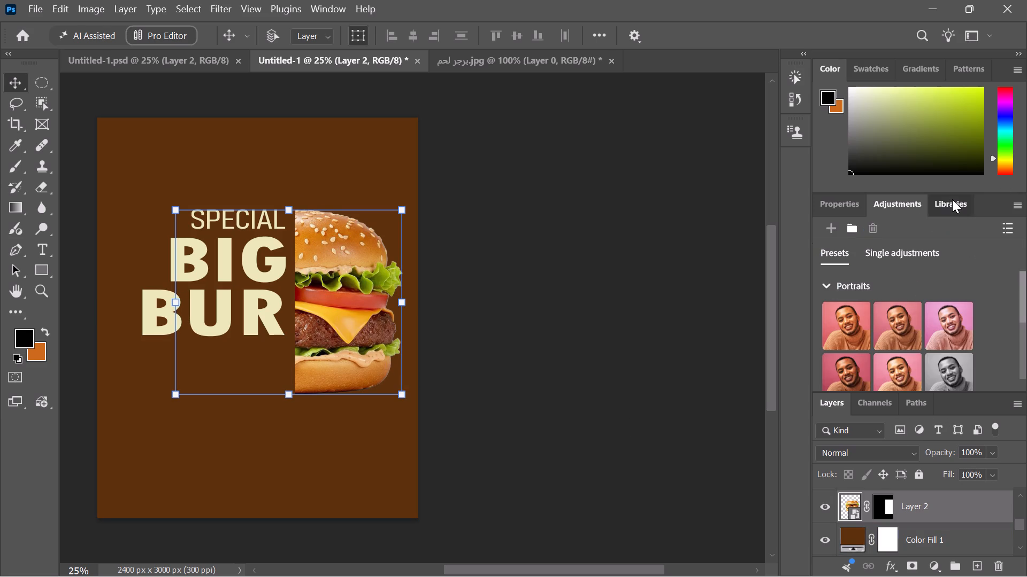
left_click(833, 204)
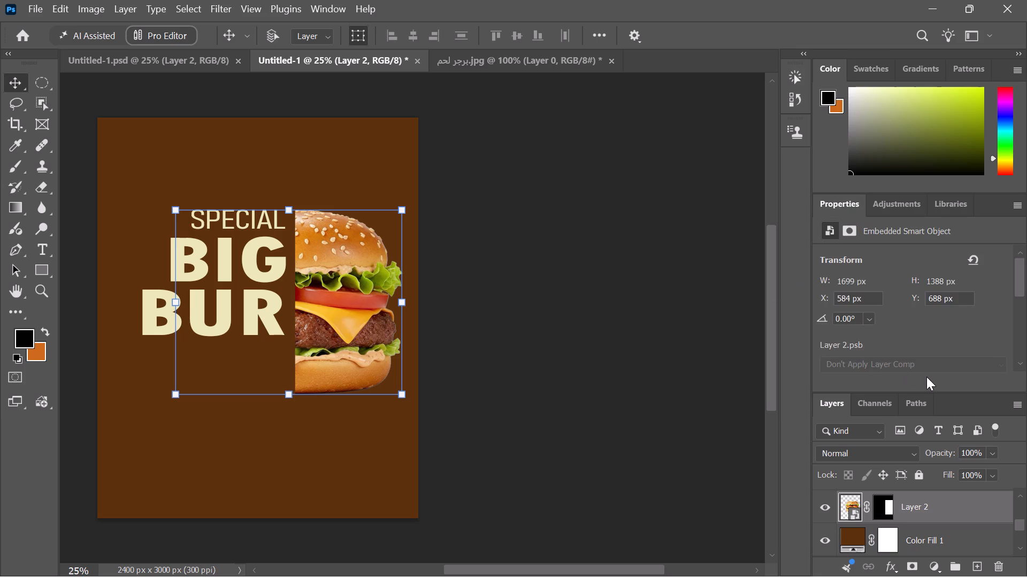
Show the rulers around the canvas.
key("ctrl+r")
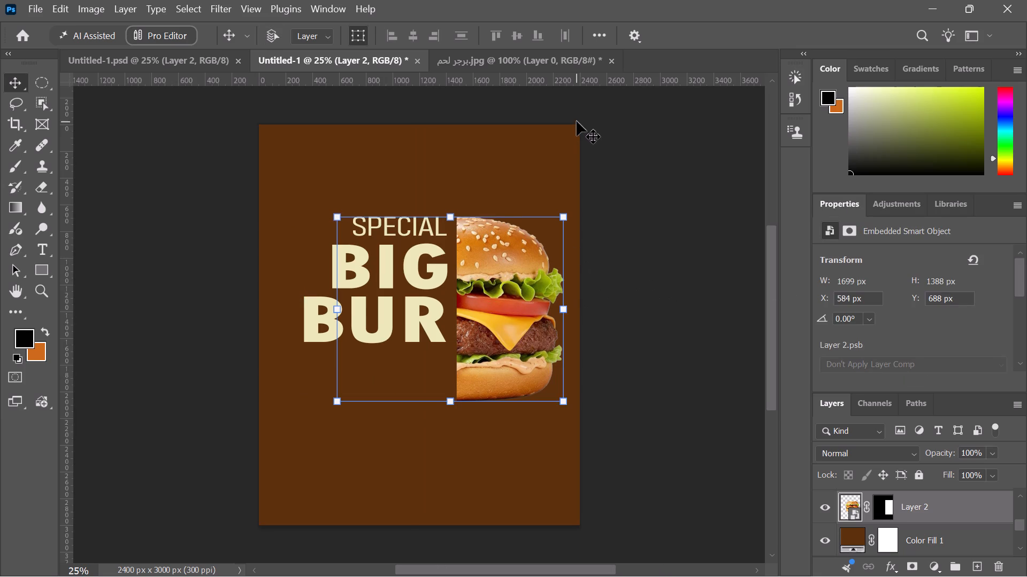
Set the layer alignment reference to Canvas.
left_click(594, 37)
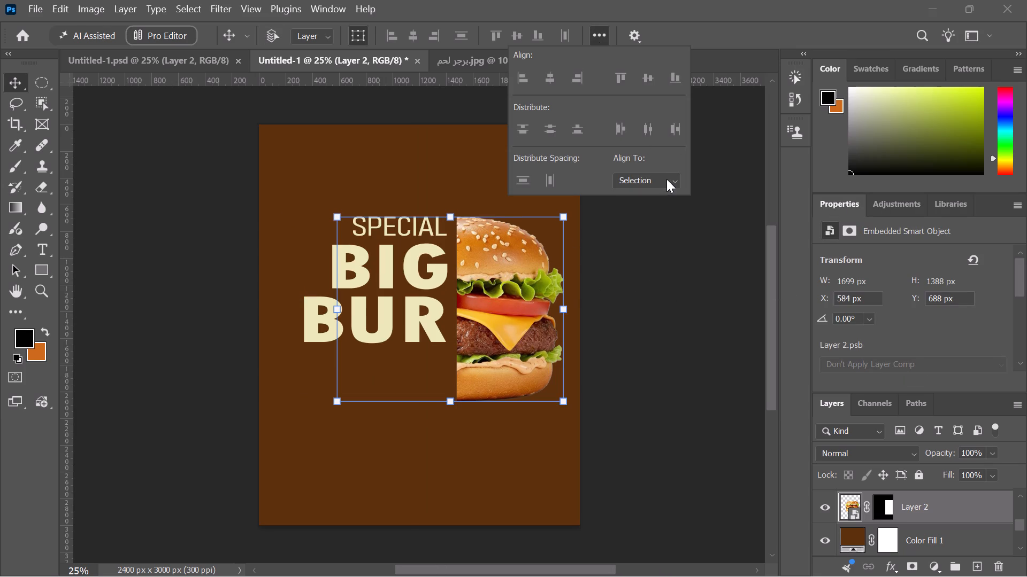
left_click(666, 179)
left_click(658, 218)
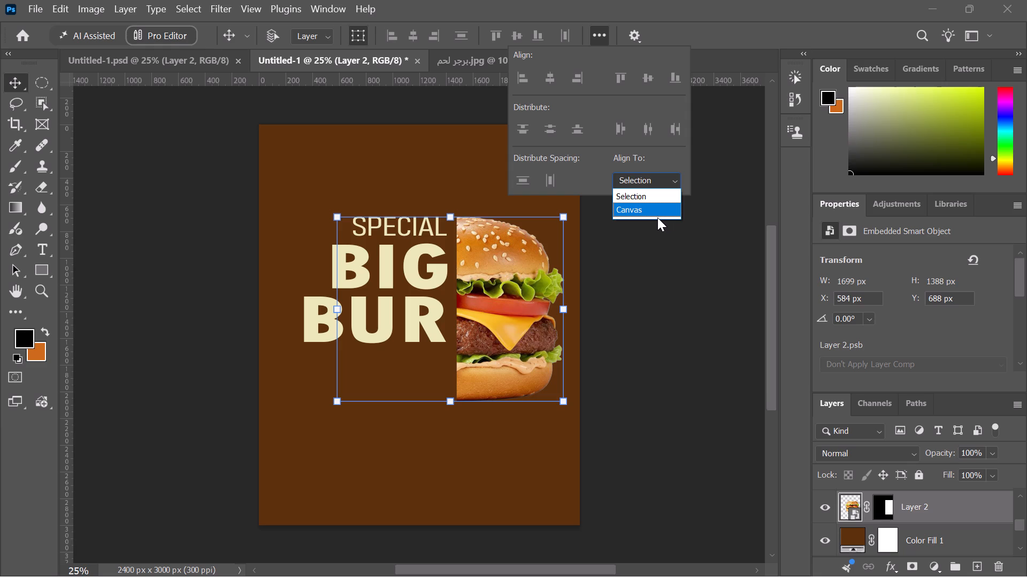
left_click(646, 209)
left_click(662, 232)
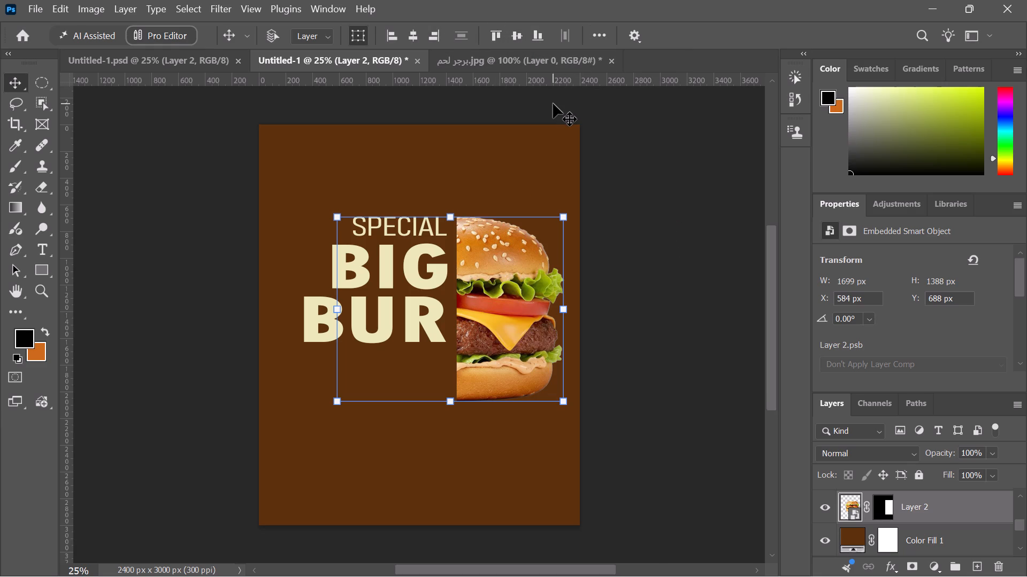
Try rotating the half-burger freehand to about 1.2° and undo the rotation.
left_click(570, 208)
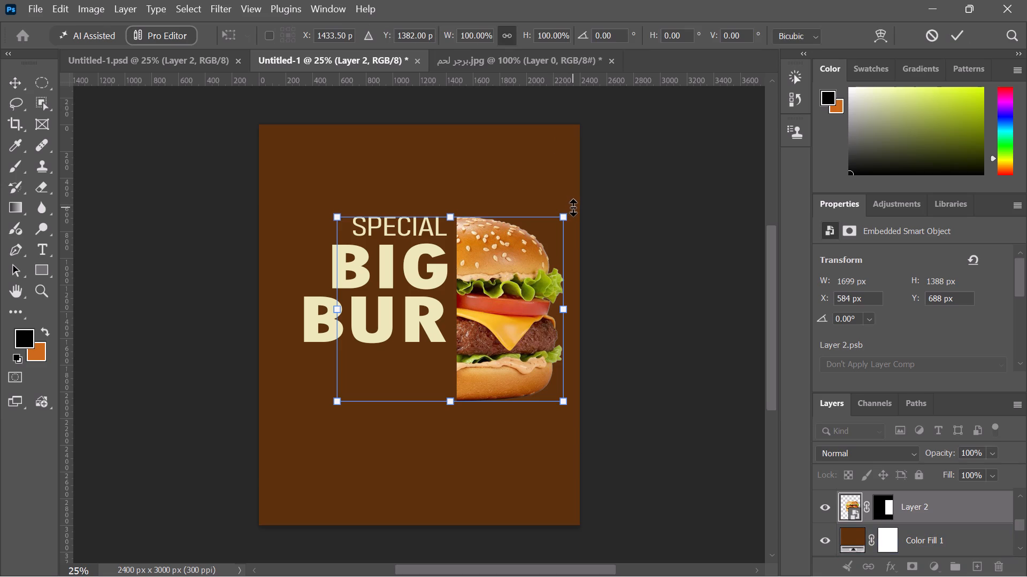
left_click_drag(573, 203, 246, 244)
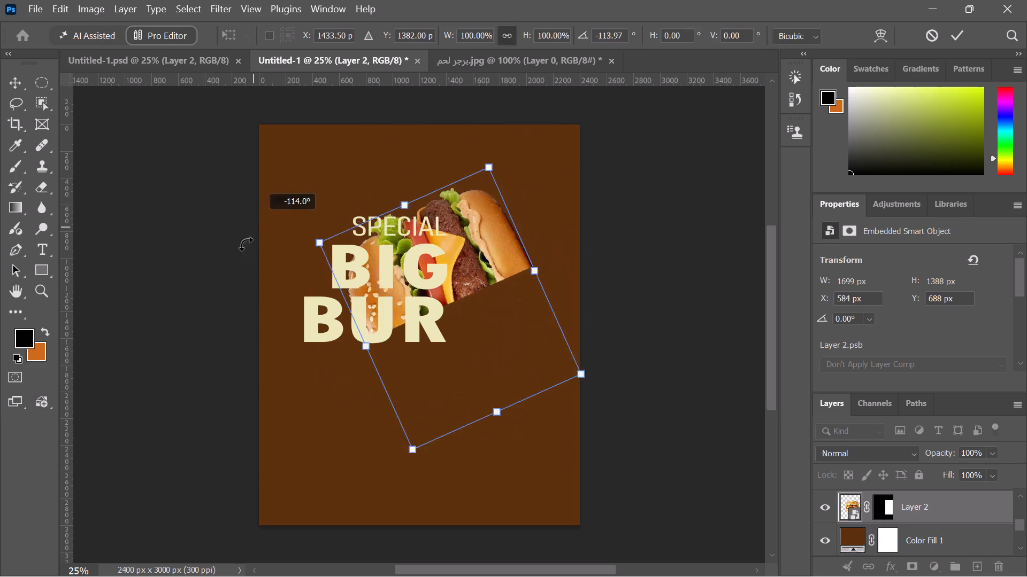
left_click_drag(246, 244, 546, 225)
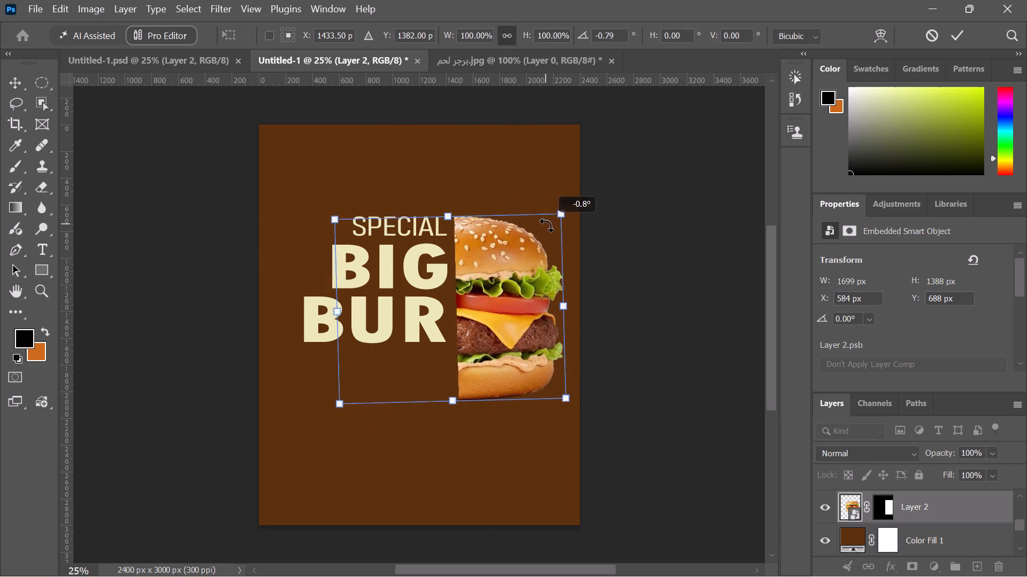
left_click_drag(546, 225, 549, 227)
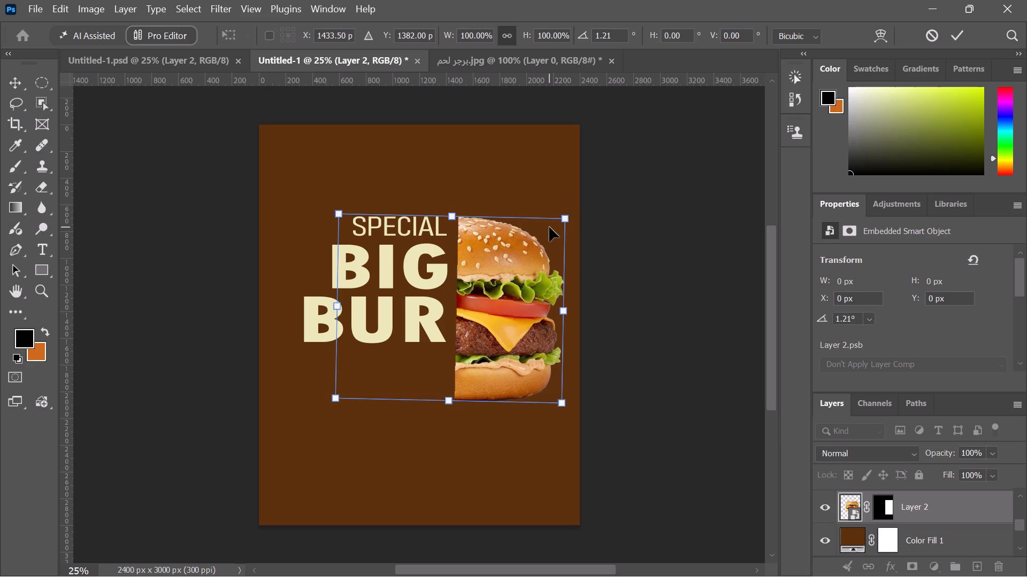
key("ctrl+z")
Switch to the Chrome window showing the Pinterest burger poster to check the reference layout.
key("alt+Tab")
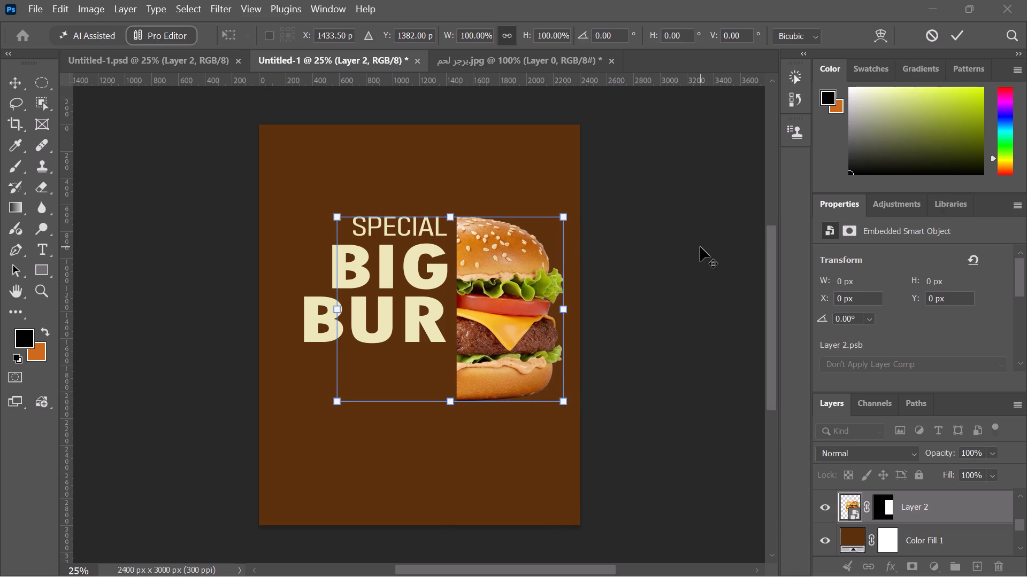
key("alt+Tab")
key("alt+Tab")
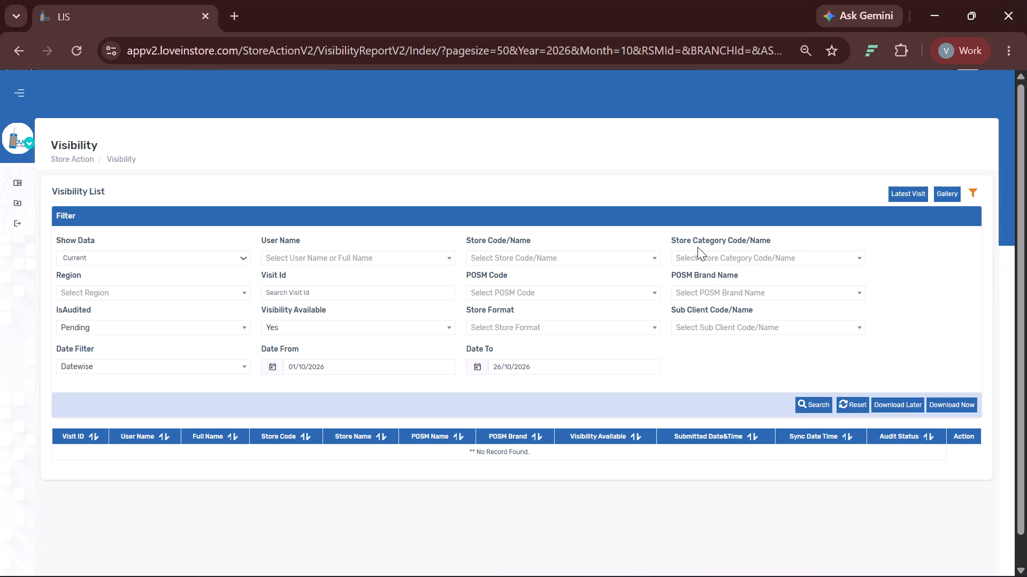
key("alt+Tab")
key("alt+Tab")
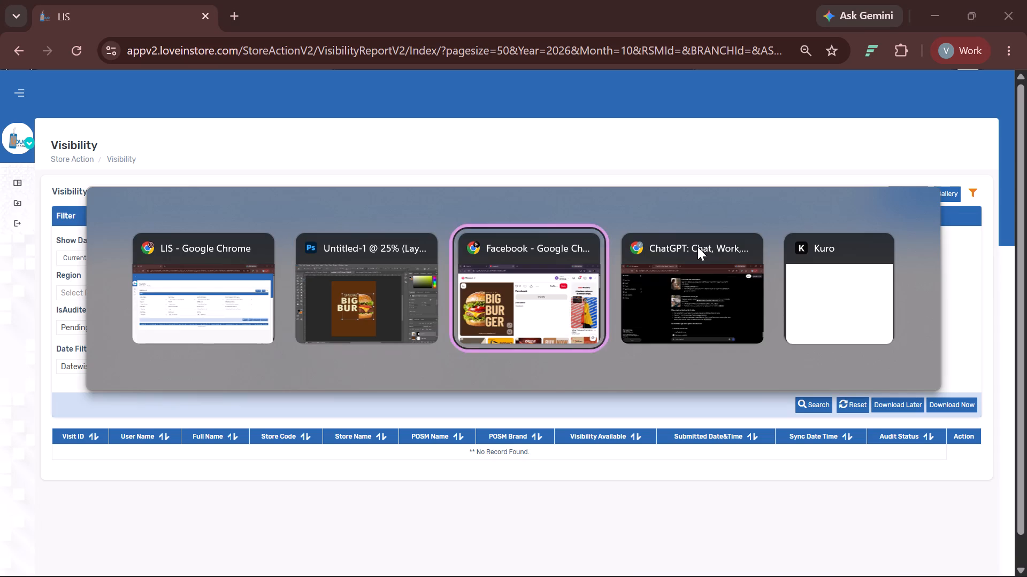
key("alt+Tab")
key("alt+Tab")
key("alt+shift+Tab")
key("alt+shift+Tab")
key("alt+shift+Tab")
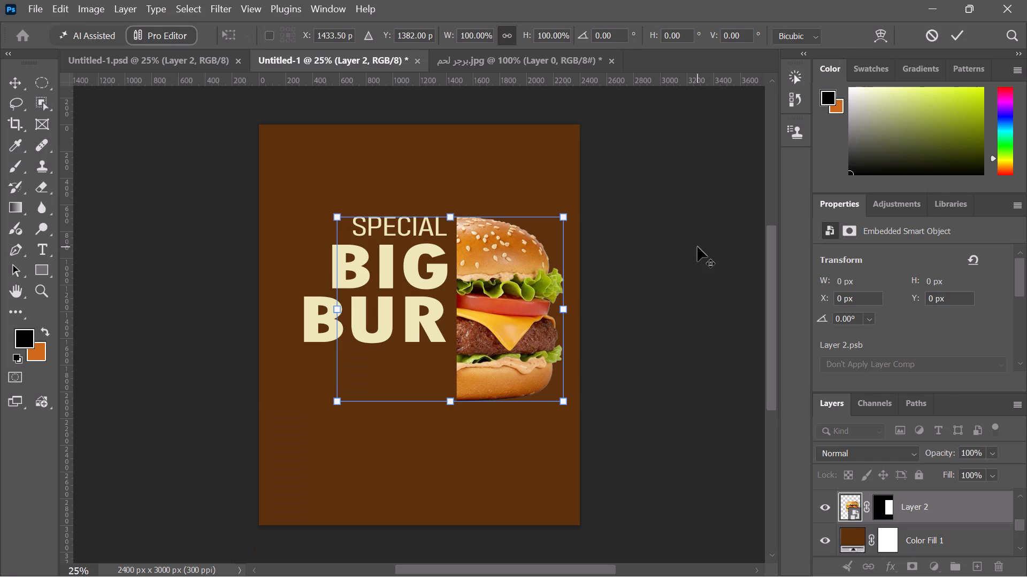
key("alt+Tab")
key("alt+Tab")
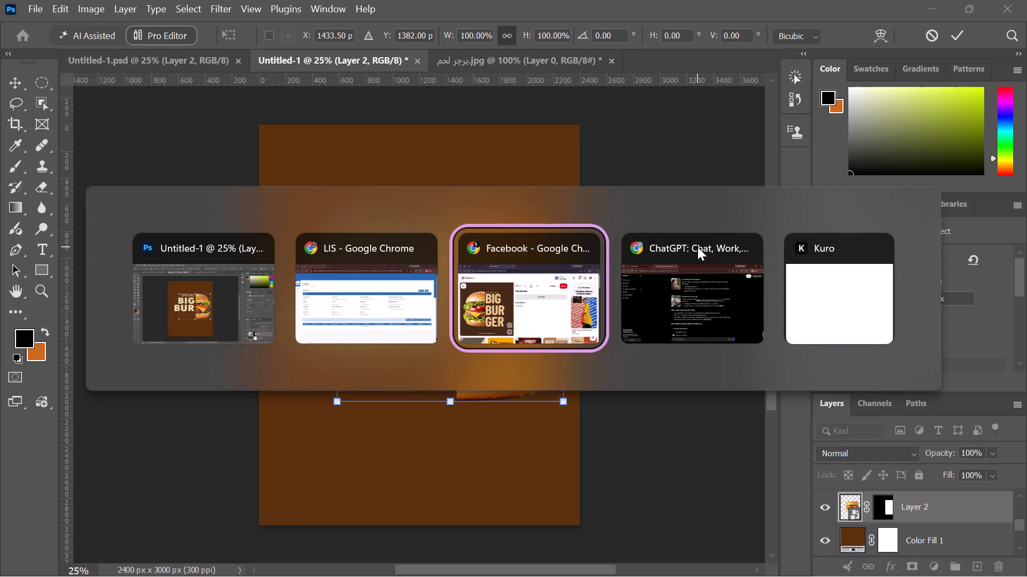
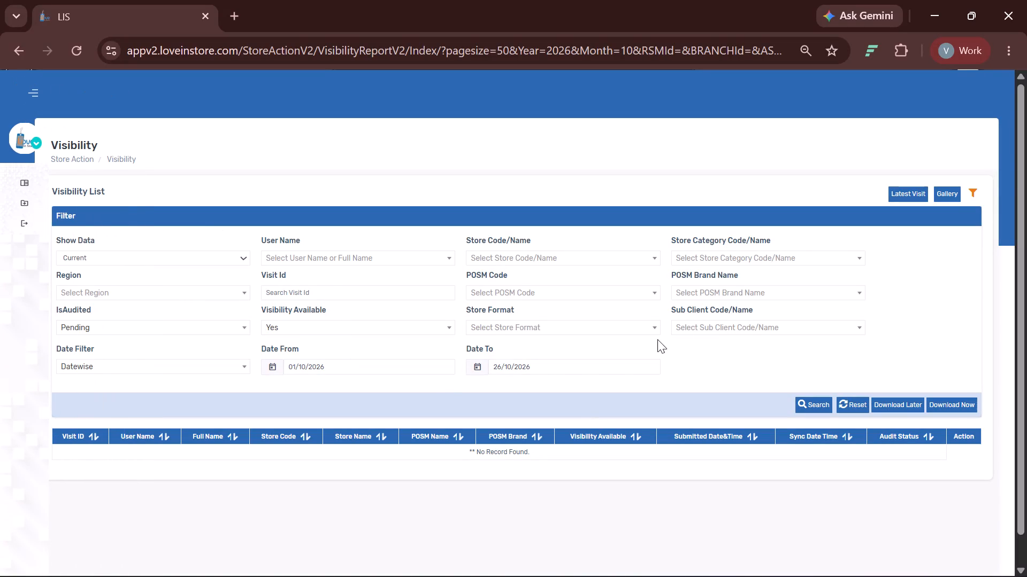
In Chrome's Visibility List, reset the filters and set a Datewise range from 01/10/2026 to 26/10/2026.
left_click(859, 402)
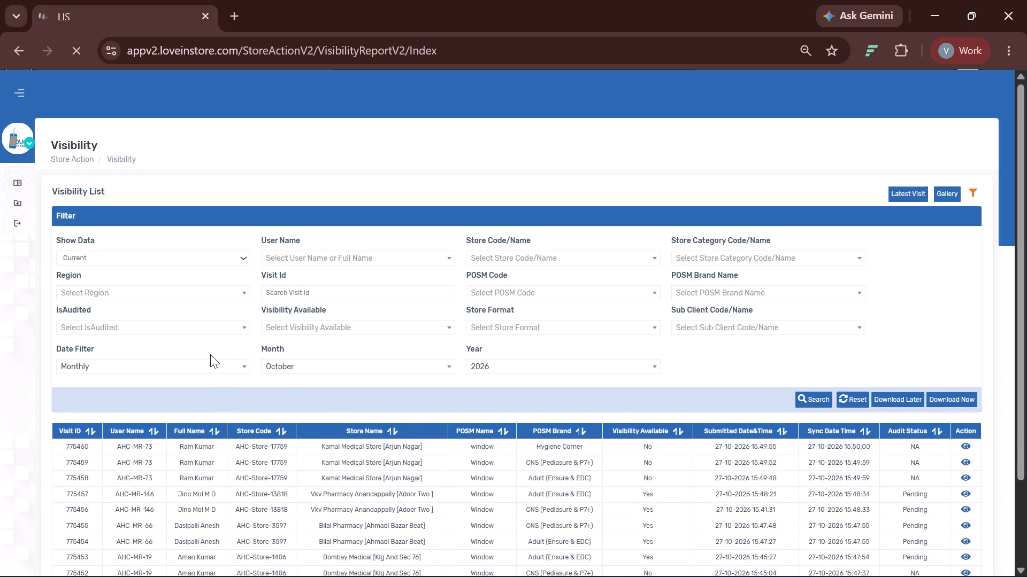
left_click(210, 370)
left_click(205, 420)
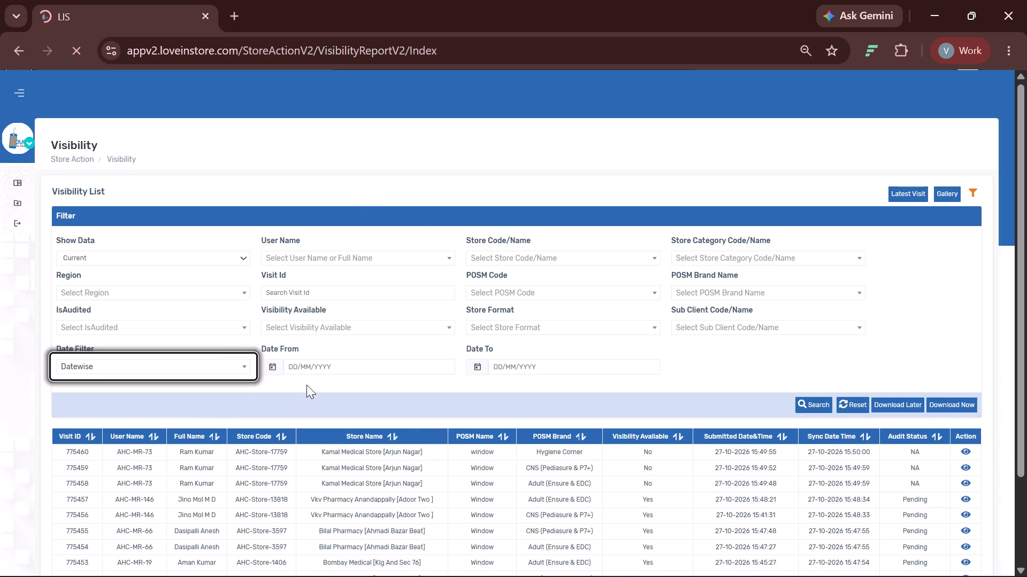
left_click(335, 369)
left_click(376, 251)
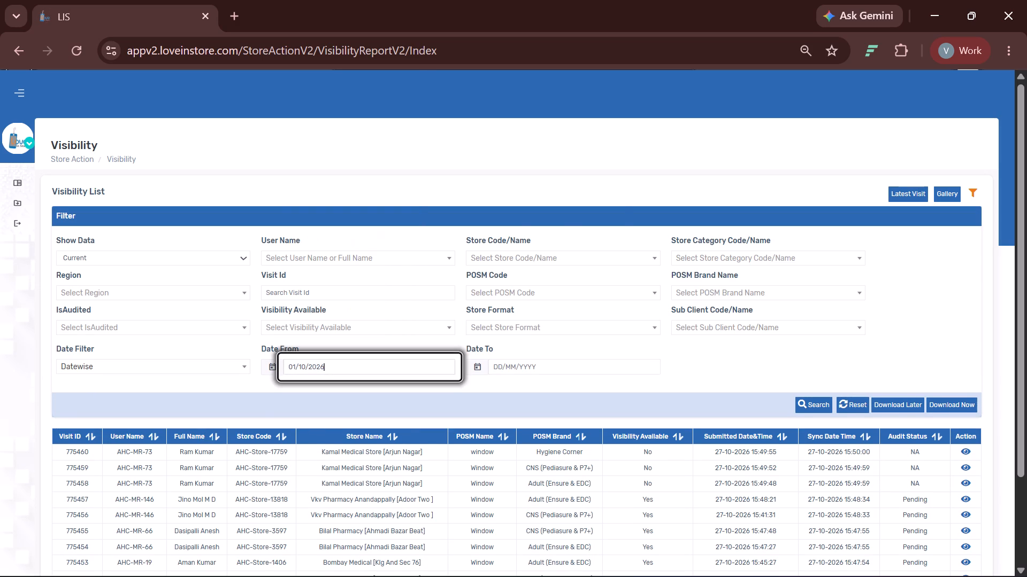
left_click_drag(523, 361, 522, 324)
left_click(522, 324)
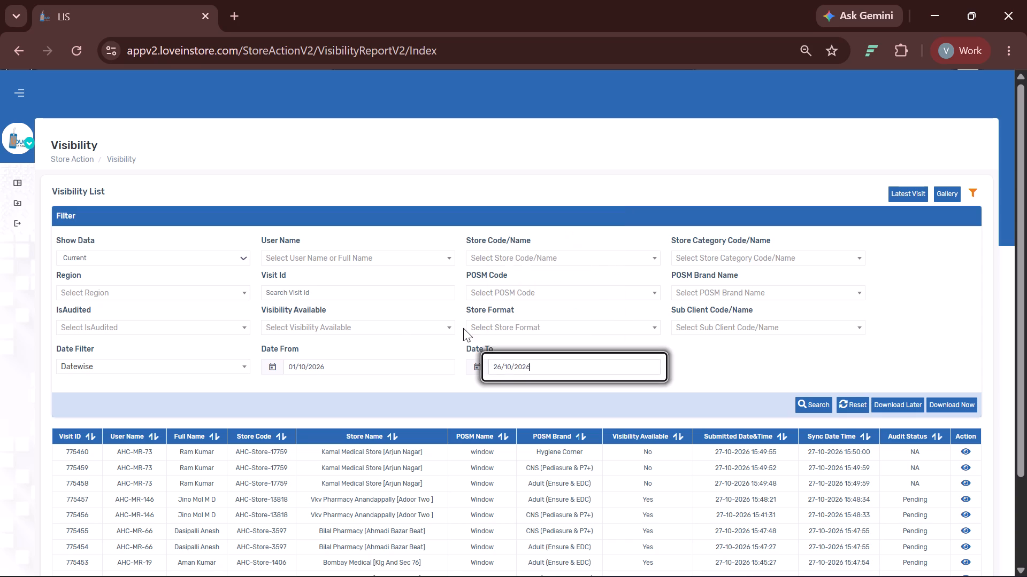
Set Visibility Available to Yes and IsAudited to Pending, and run the search on the Visibility List.
left_click(413, 329)
left_click(397, 370)
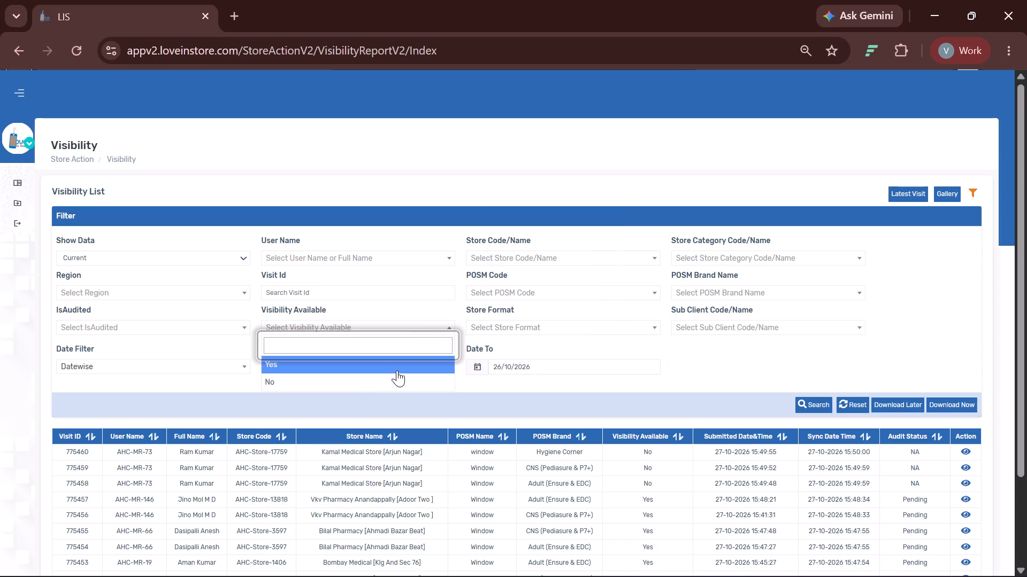
left_click_drag(189, 331, 184, 378)
left_click(184, 378)
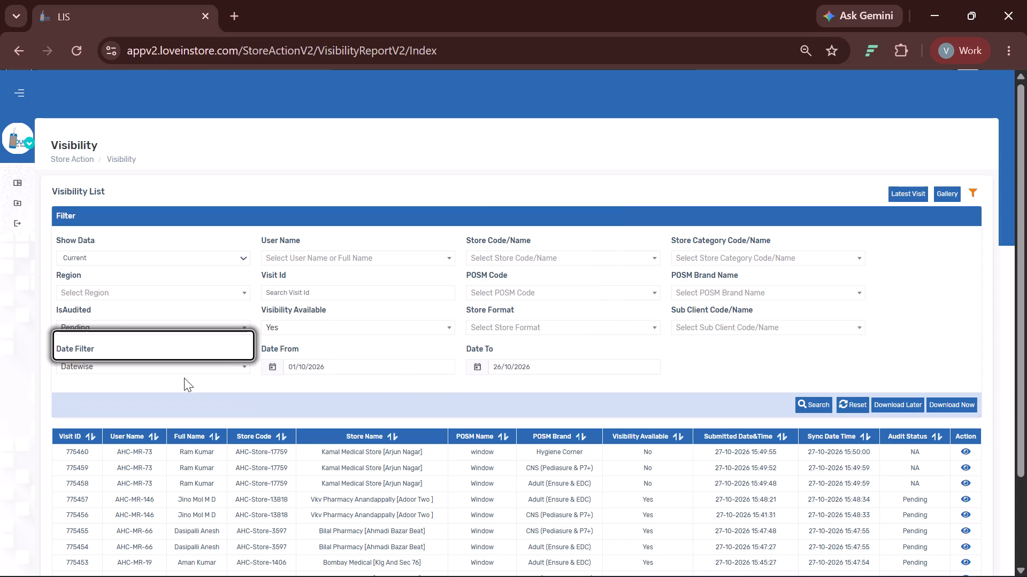
left_click(803, 407)
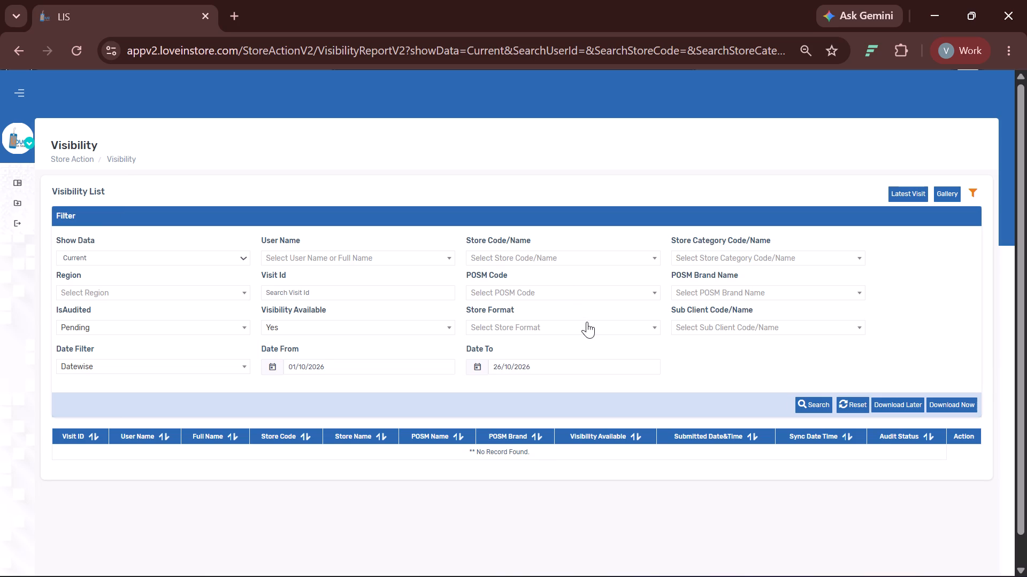
Switch back to the burger poster in Photoshop and select the layer mask of the half-burger on Layer 2.
key("alt+Tab")
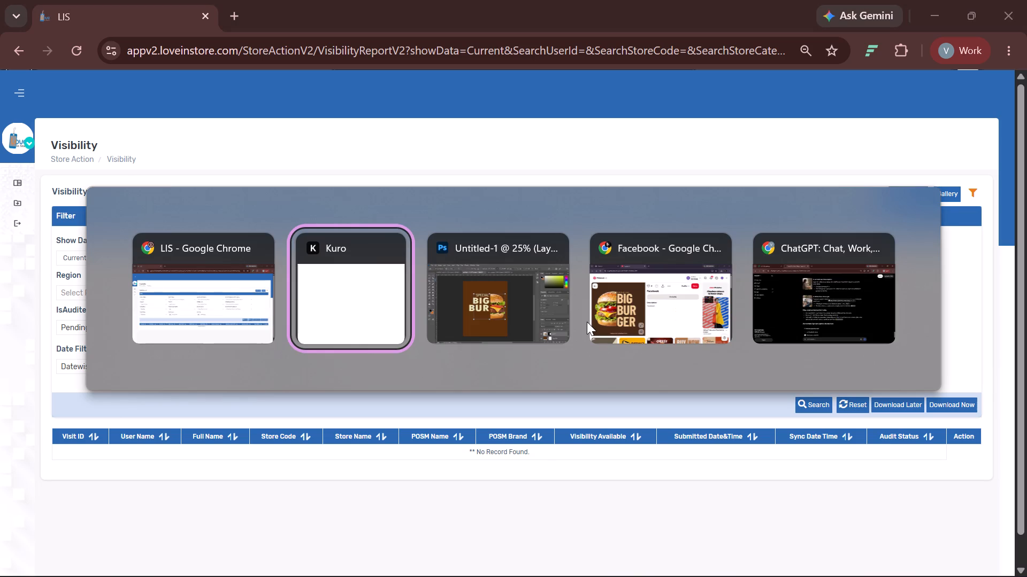
key("alt+Tab")
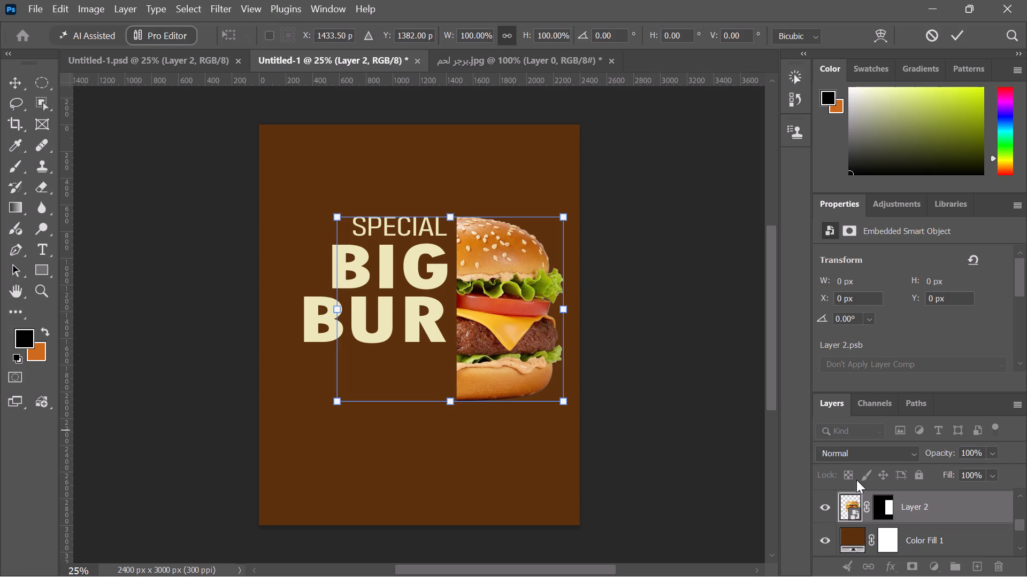
left_click(853, 511)
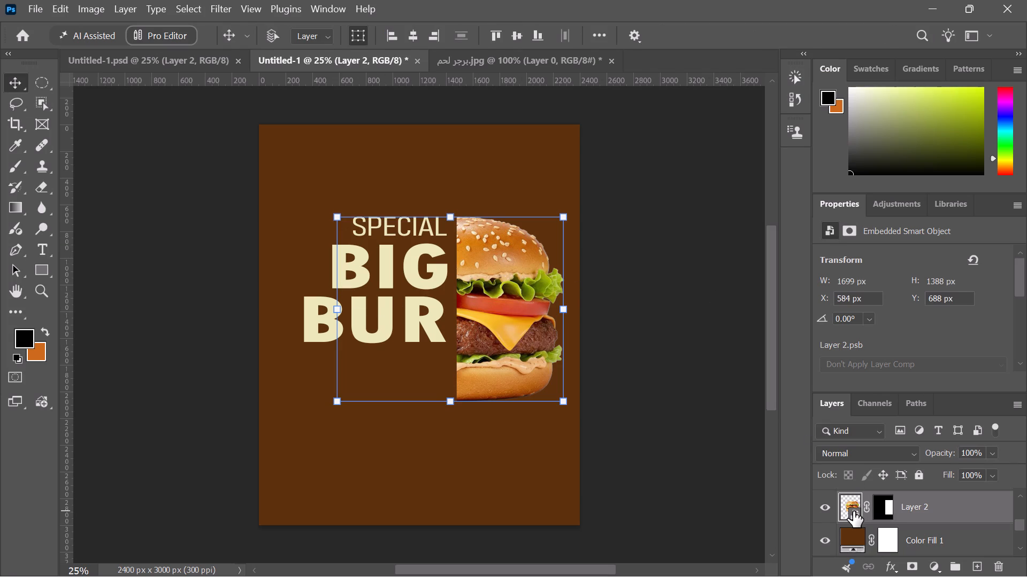
left_click(853, 511)
left_click(888, 512)
left_click_drag(888, 512, 839, 520)
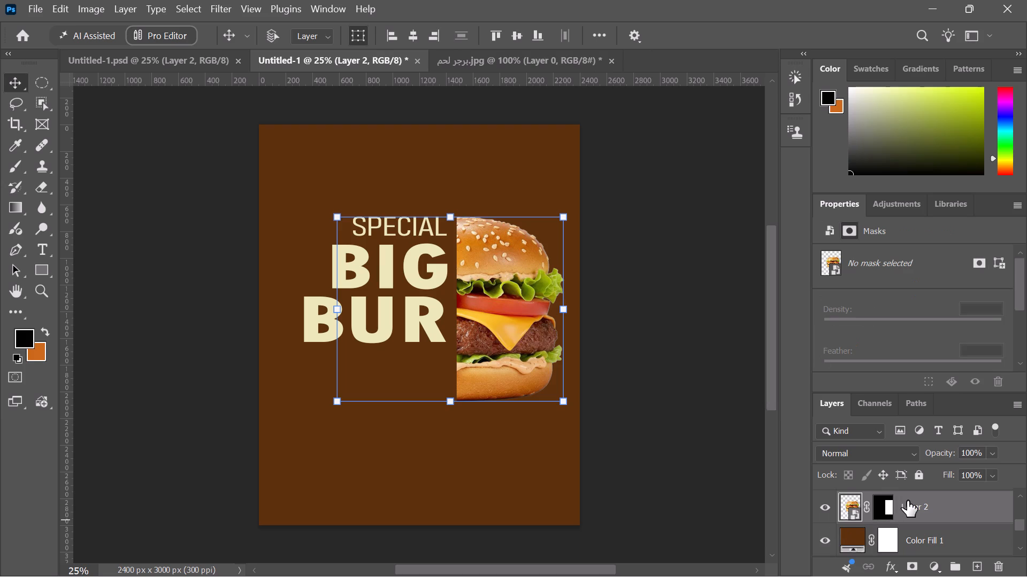
Switch to Photoshop and delete the layer mask from the half-burger layer, Layer 2.
left_click(892, 503)
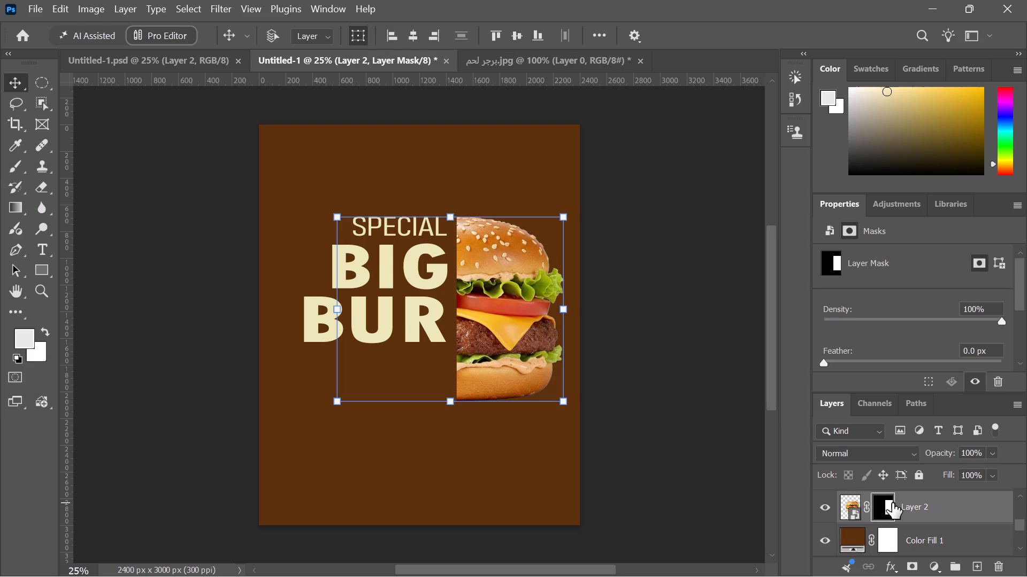
key("Delete")
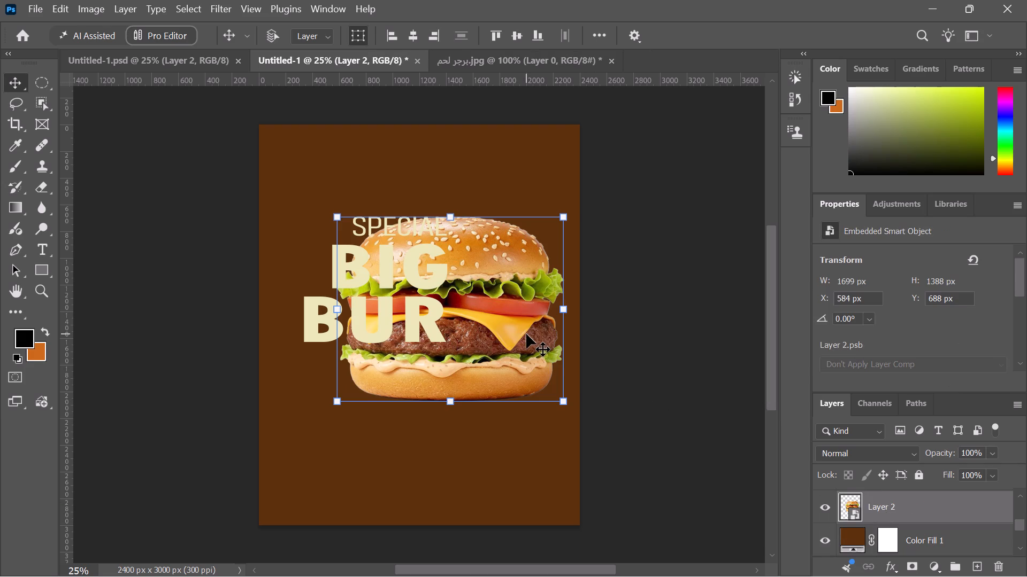
Move the whole burger down to about X 692 px, Y 1500 px in the lower part of the poster.
left_click(508, 307)
left_click_drag(482, 270, 594, 263)
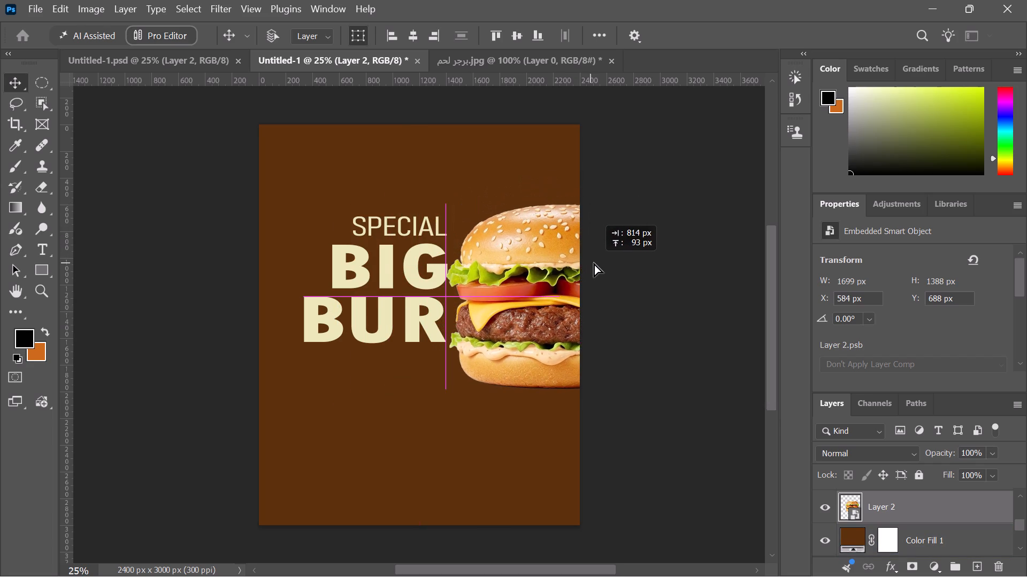
left_click_drag(594, 263, 593, 261)
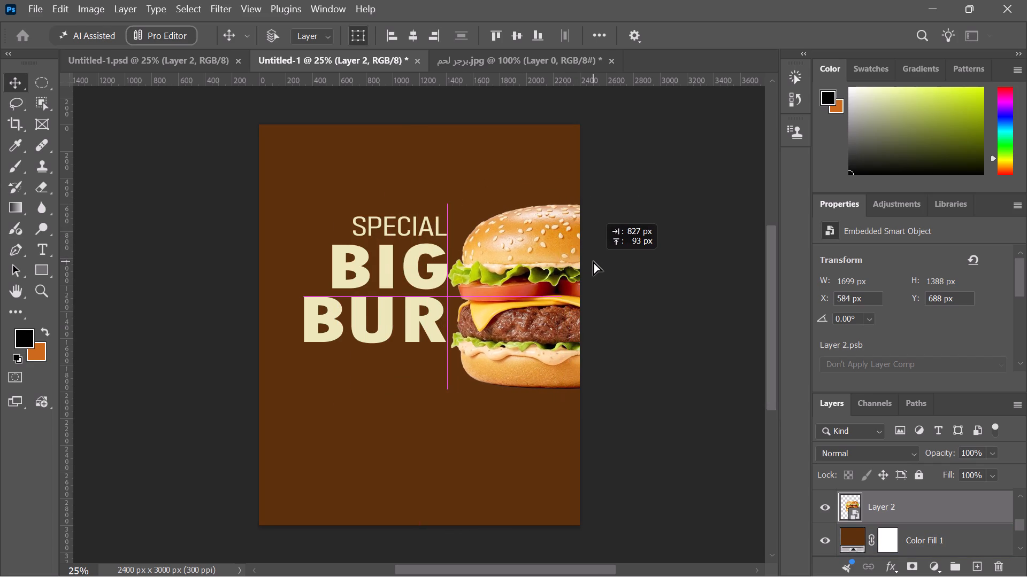
left_click_drag(593, 261, 557, 222)
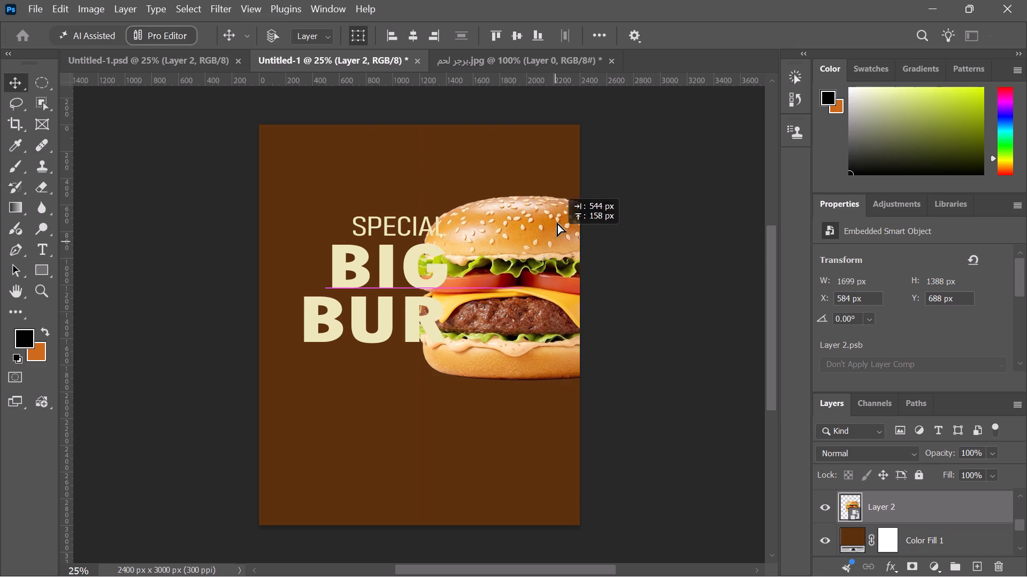
left_click_drag(557, 222, 514, 416)
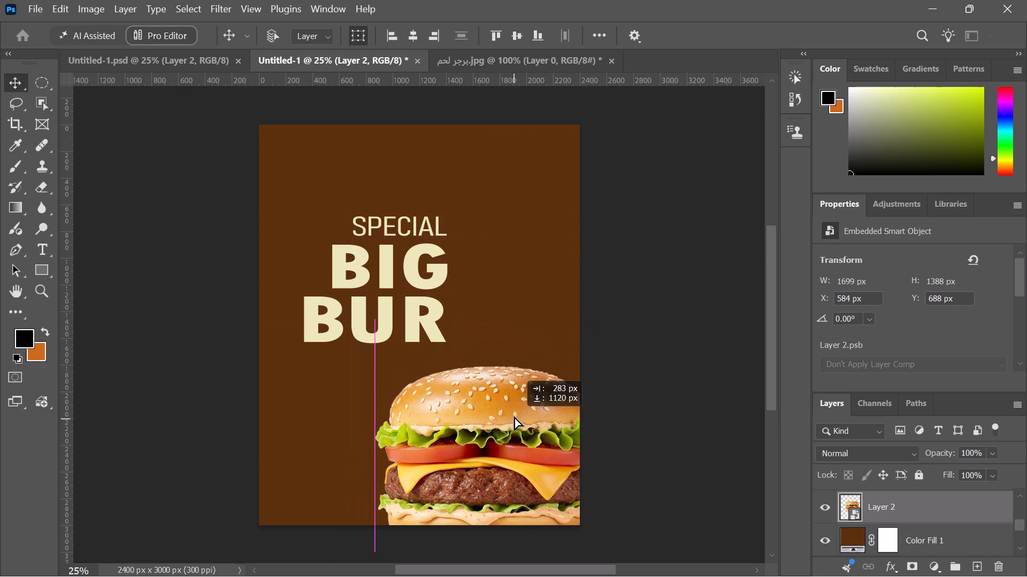
left_click_drag(514, 416, 497, 378)
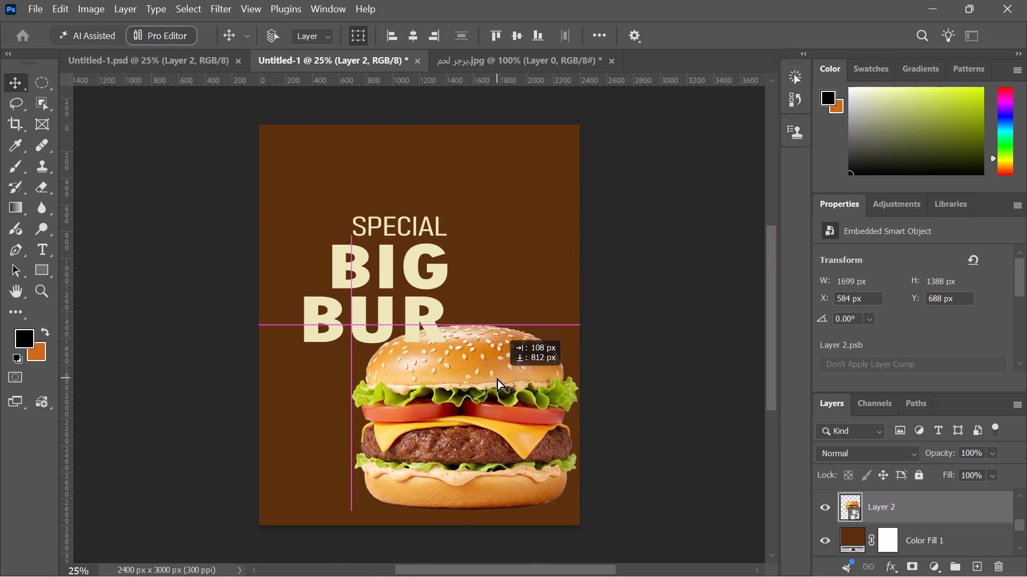
left_click_drag(497, 378, 497, 382)
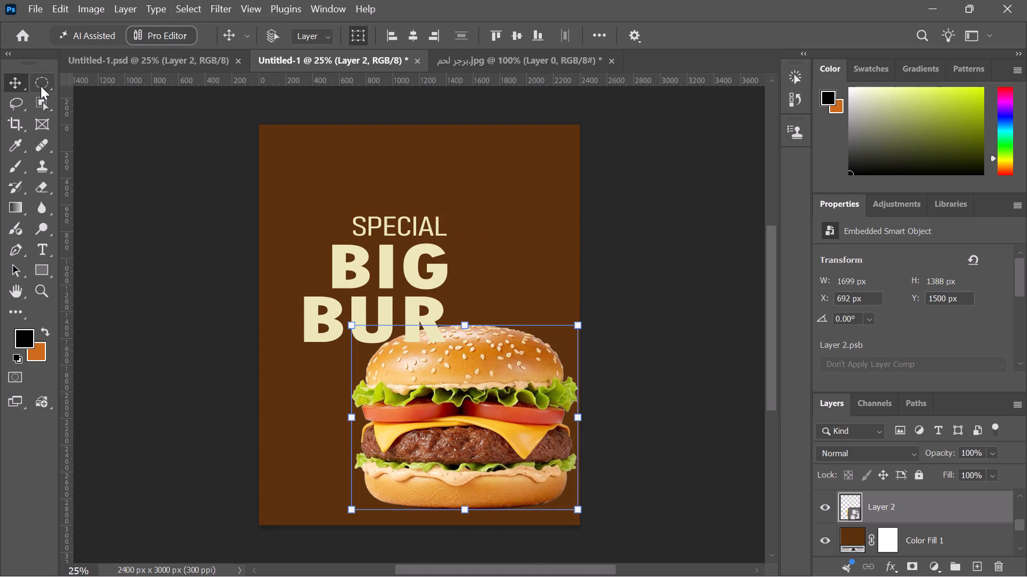
Select the burger's left half with a rectangular marquee about 1070 px wide and add a layer mask that keeps that half.
right_click(52, 90)
left_click(96, 83)
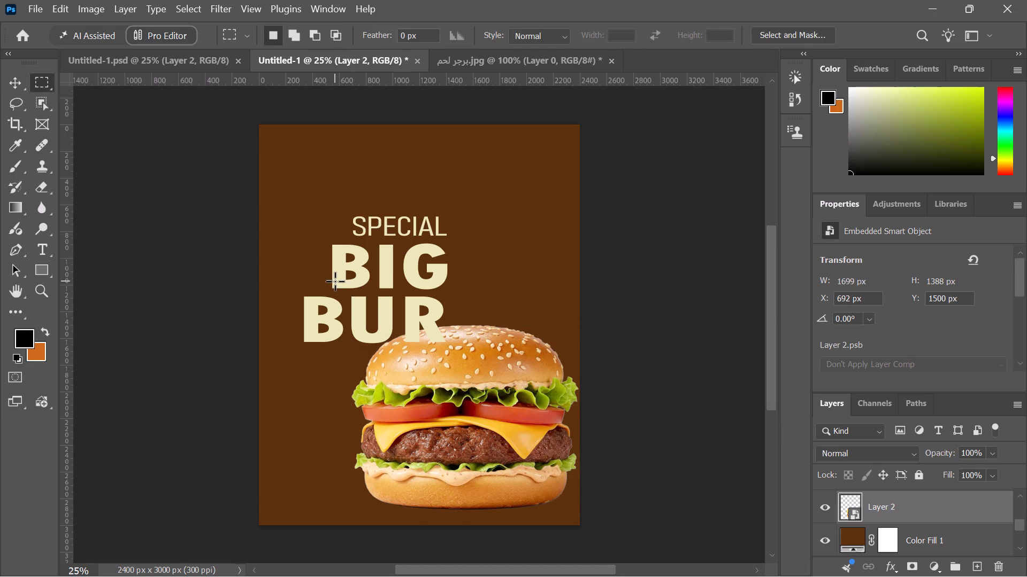
left_click_drag(335, 281, 481, 521)
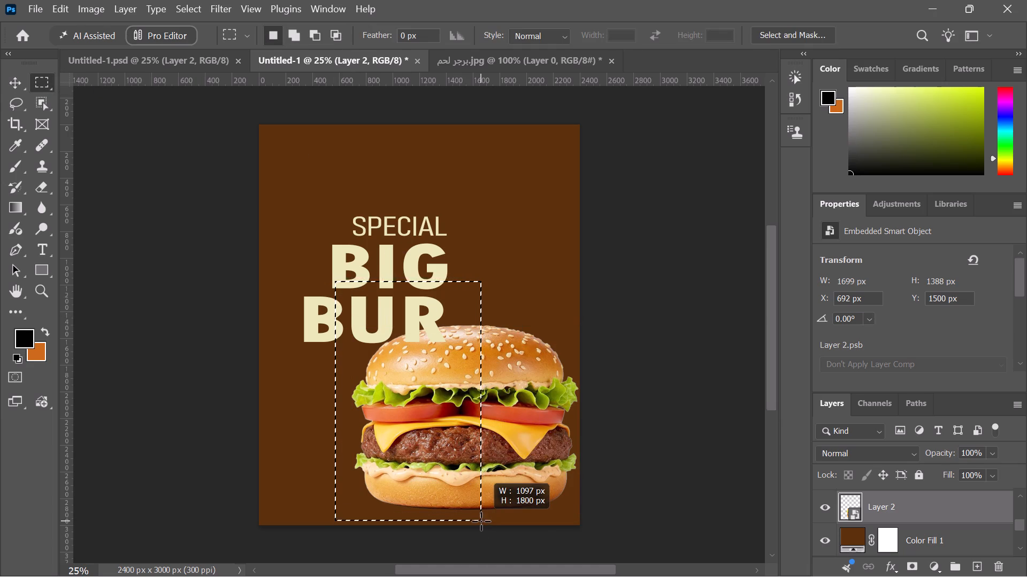
left_click_drag(481, 521, 477, 523)
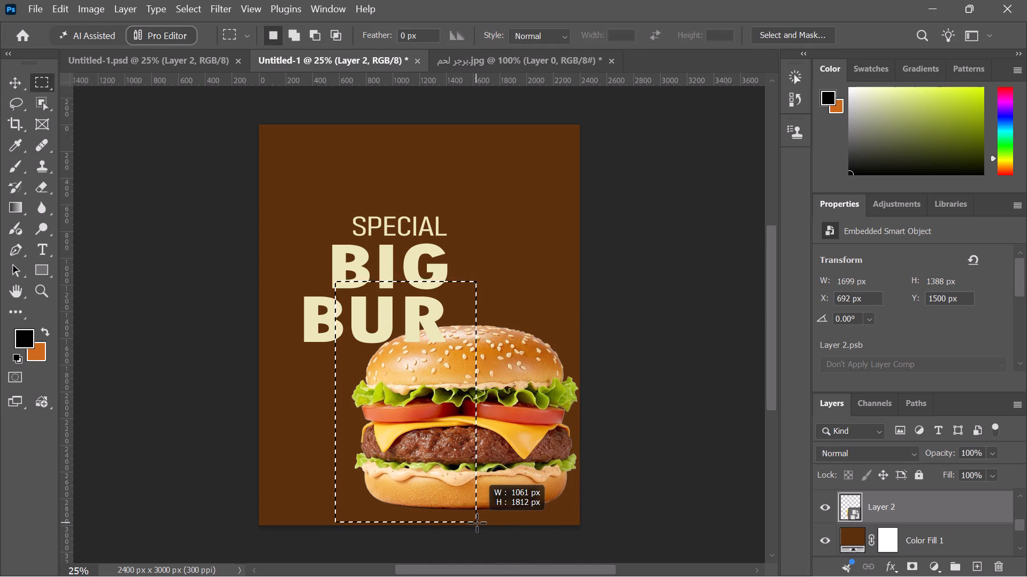
left_click_drag(477, 523, 477, 525)
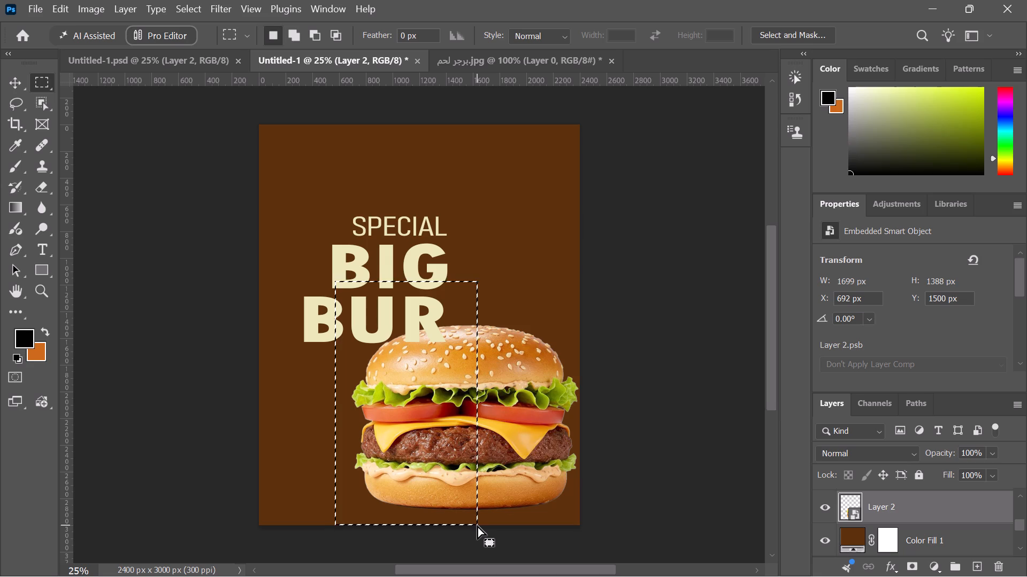
left_click(907, 566)
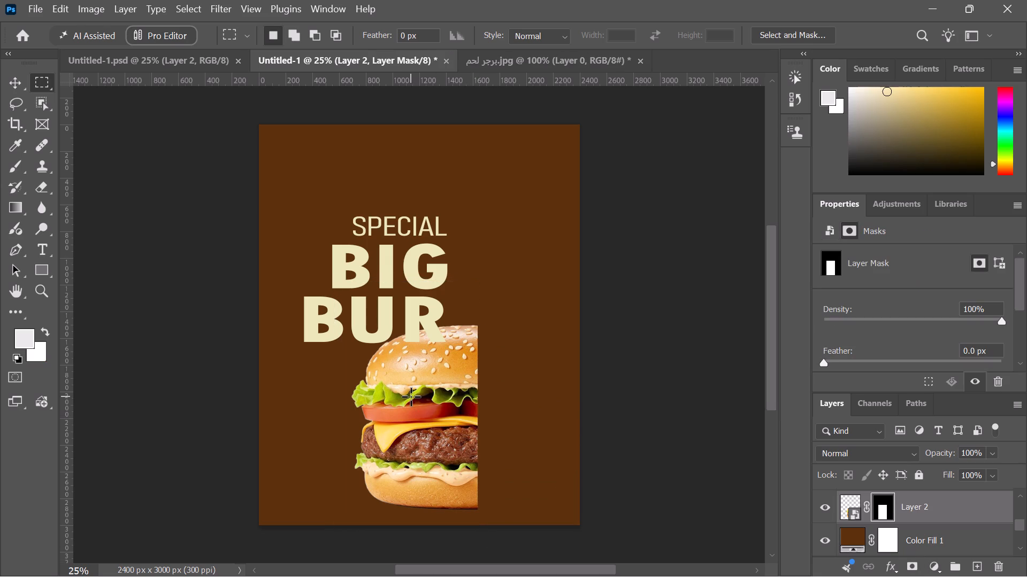
Move the masked left half of the burger to the poster's bottom-left corner.
left_click_drag(411, 396, 379, 386)
key("ctrl+z")
left_click(10, 77)
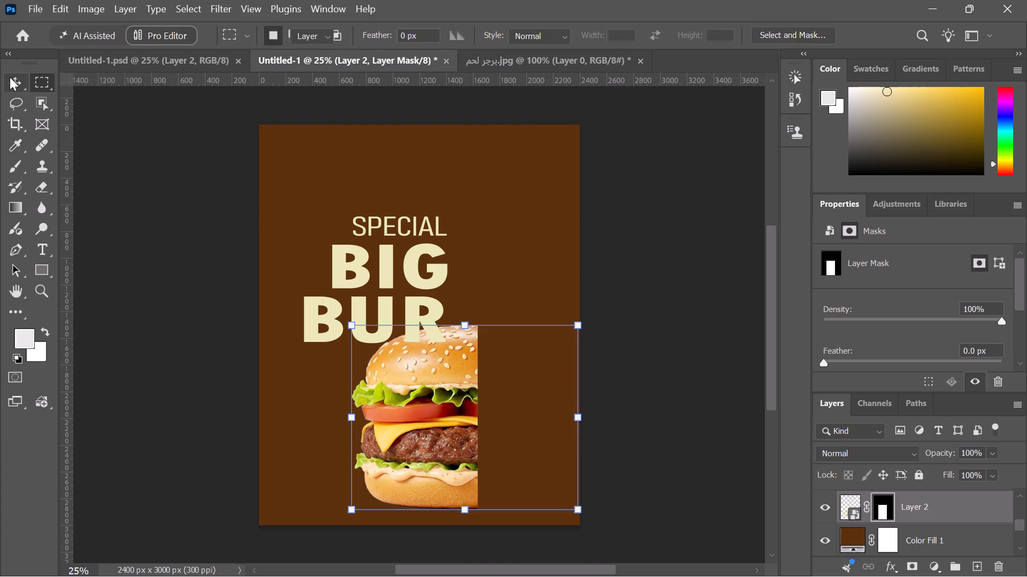
left_click_drag(433, 359, 341, 376)
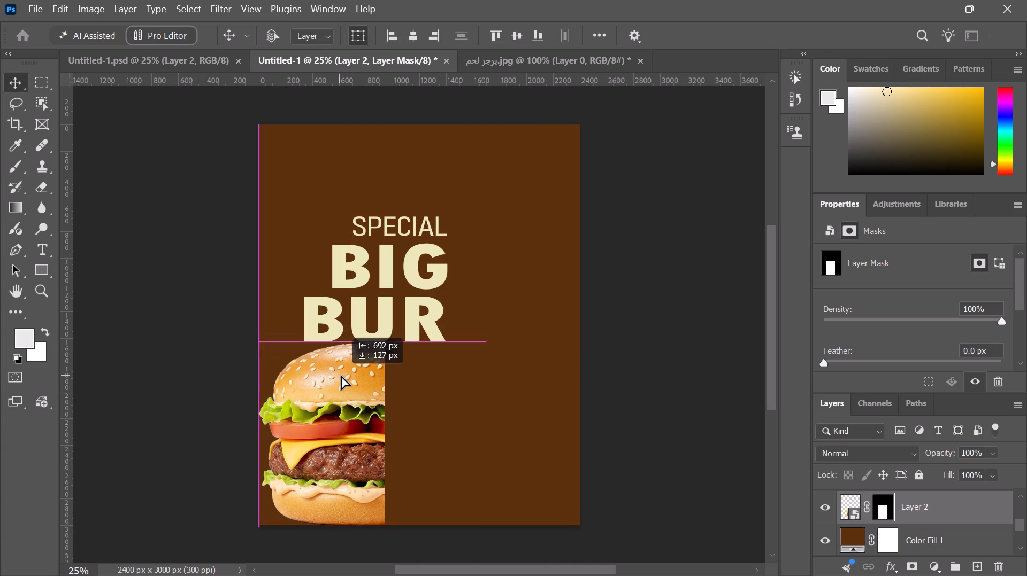
left_click_drag(341, 376, 345, 376)
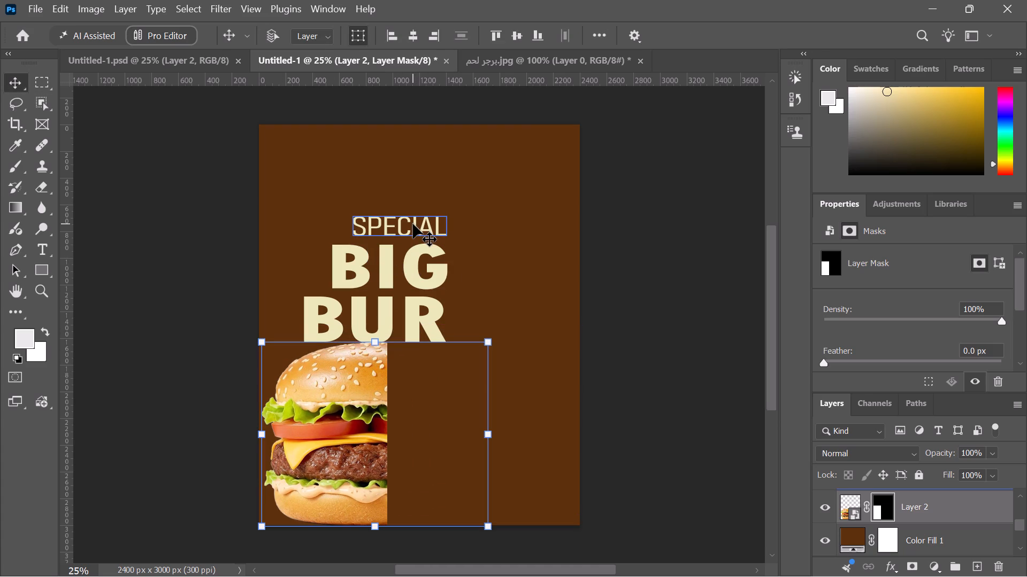
Move the SPECIAL text over to the poster's right edge, at roughly its current height.
left_click_drag(413, 224, 425, 279)
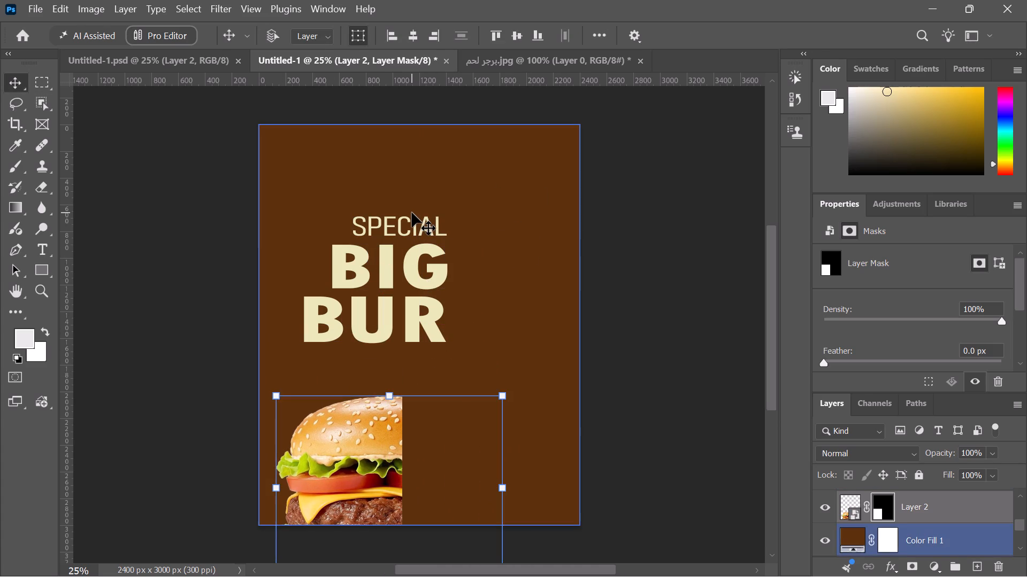
left_click(412, 213)
left_click(412, 220)
double_click(412, 220)
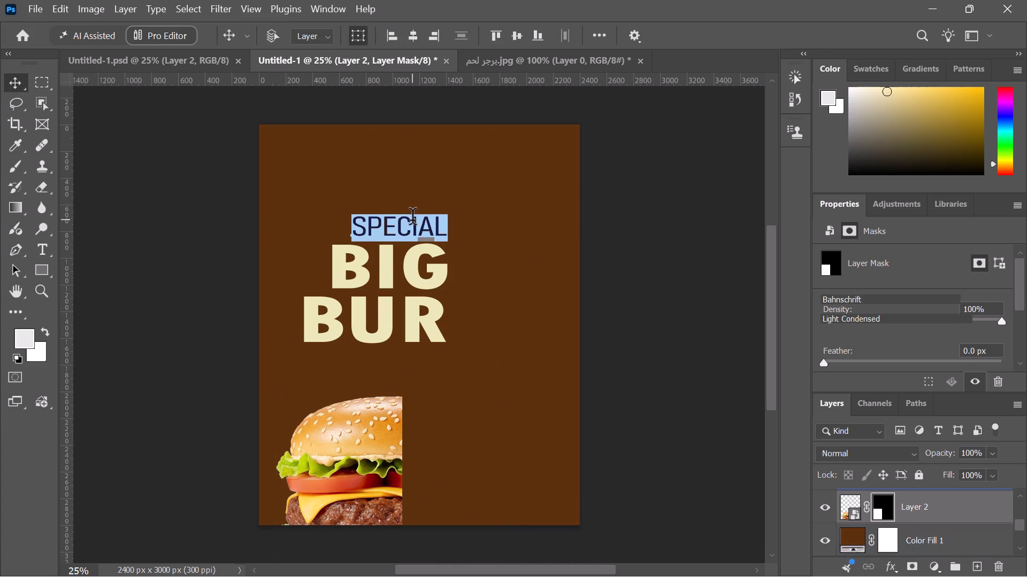
left_click(490, 252)
left_click_drag(414, 227, 540, 245)
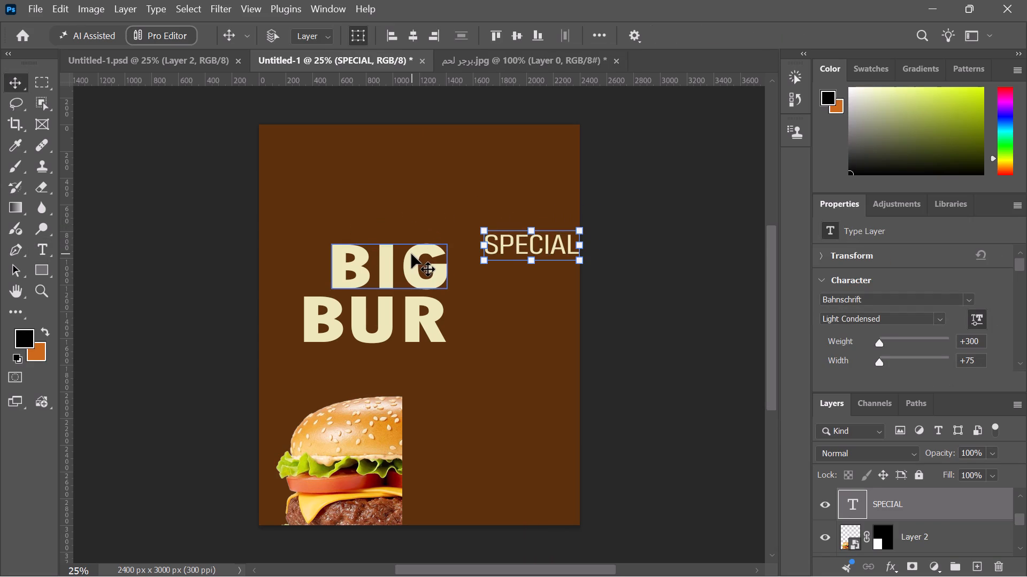
Move the BIG text to the poster's right edge, directly beneath SPECIAL.
double_click(411, 254)
left_click(415, 266)
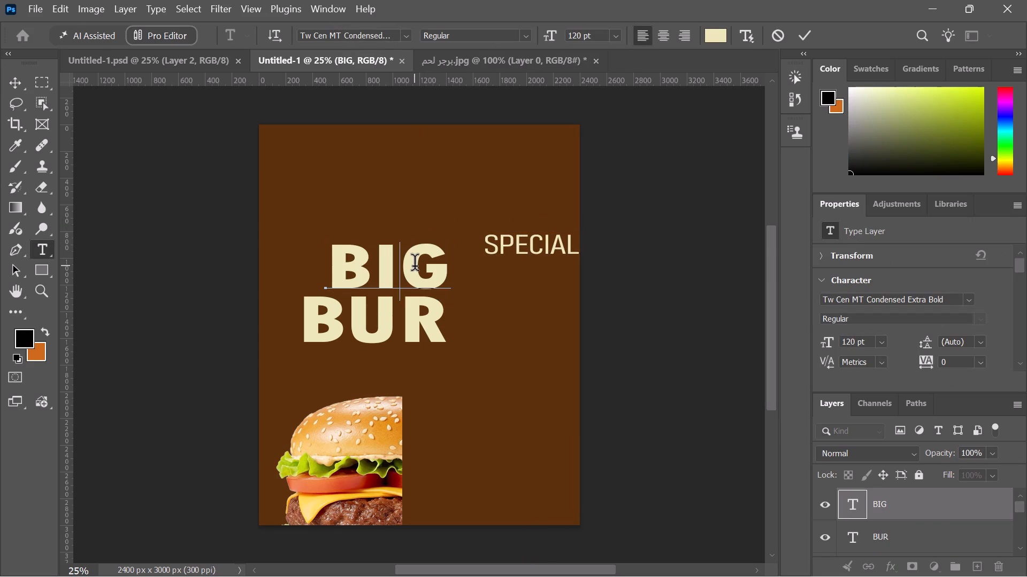
left_click(499, 254)
left_click_drag(393, 277, 527, 297)
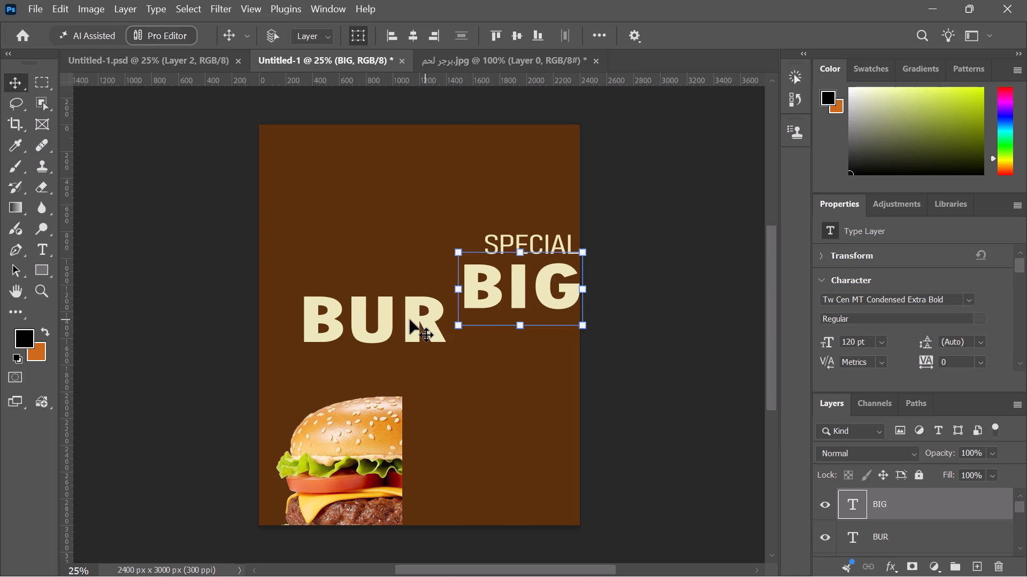
Move the BUR text toward the poster's right edge, directly beneath BIG.
double_click(409, 319)
left_click(457, 346)
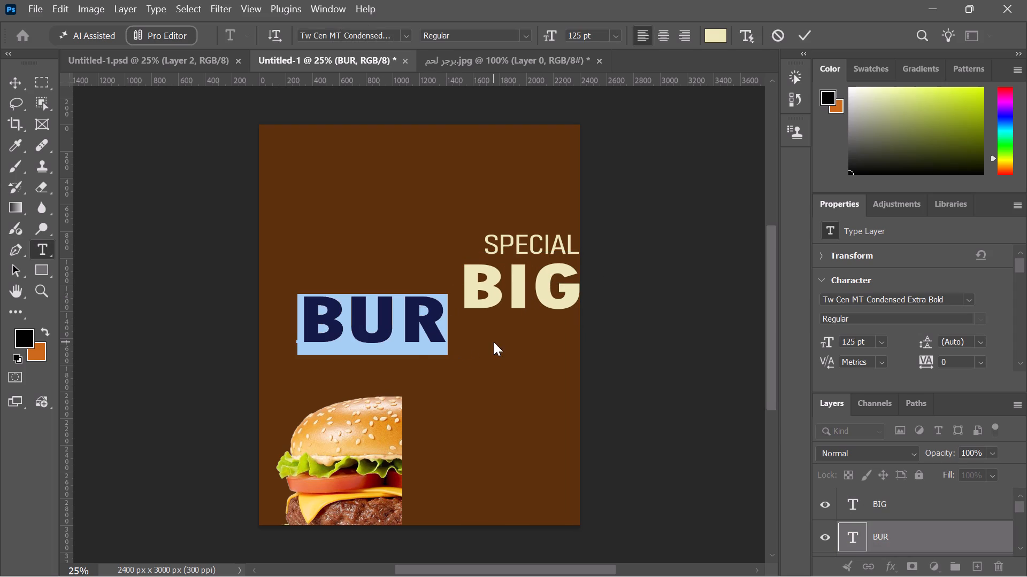
left_click(494, 342)
left_click_drag(384, 318, 532, 347)
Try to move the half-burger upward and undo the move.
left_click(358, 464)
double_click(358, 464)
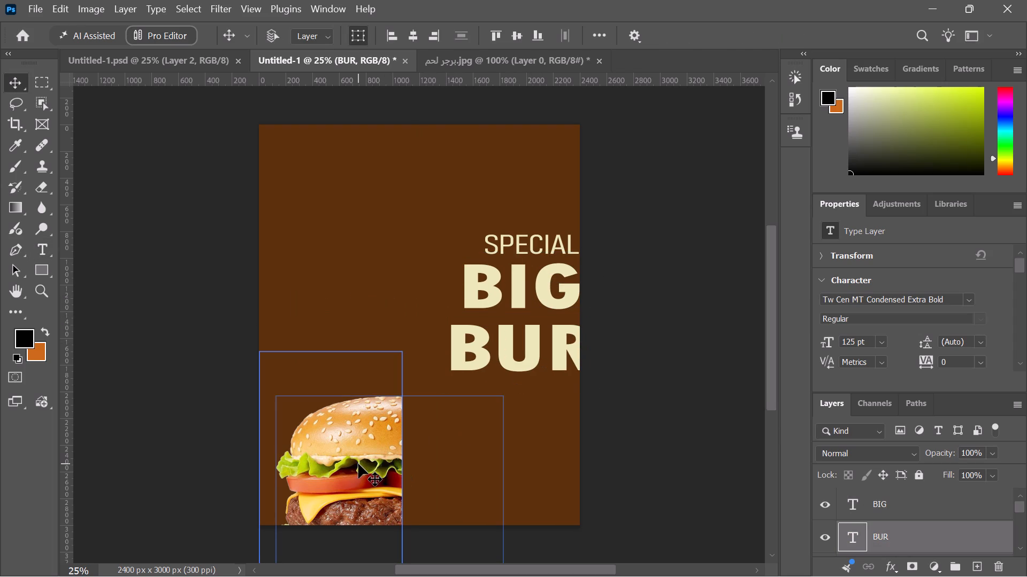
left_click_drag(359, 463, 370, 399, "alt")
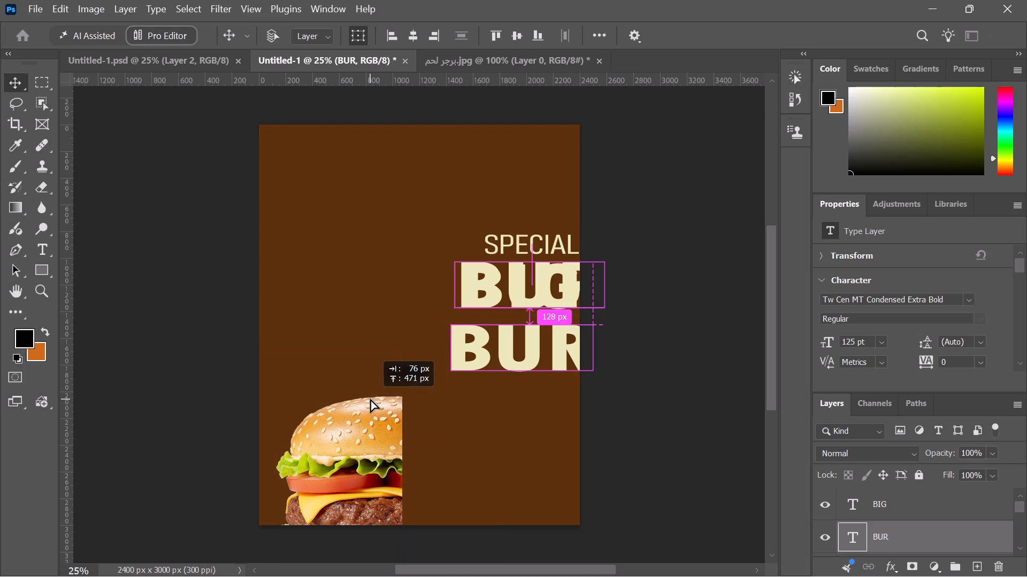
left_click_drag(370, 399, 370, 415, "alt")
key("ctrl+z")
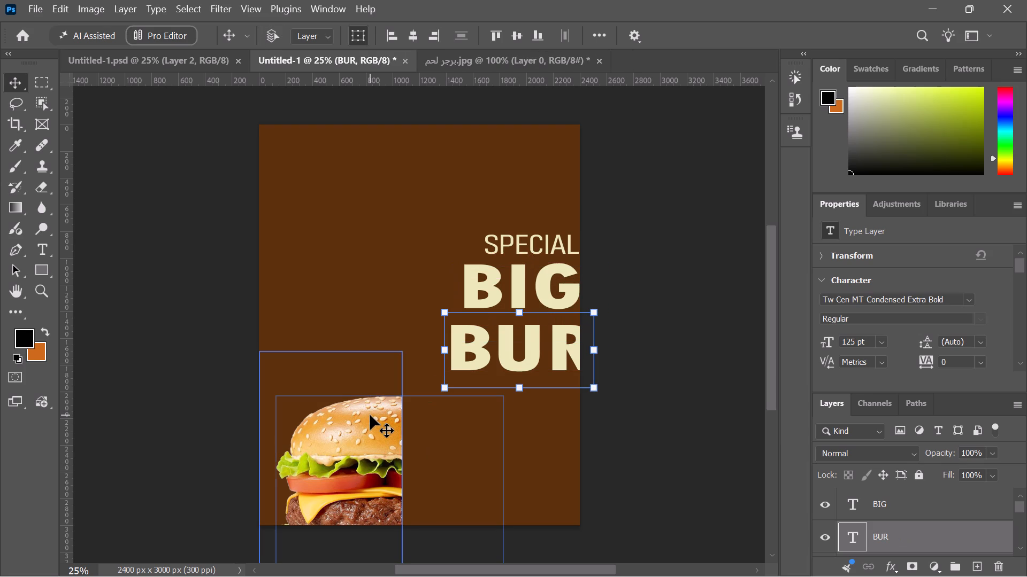
Move the half-burger straight up by about 1224 px, centring it vertically on the poster.
double_click(366, 465)
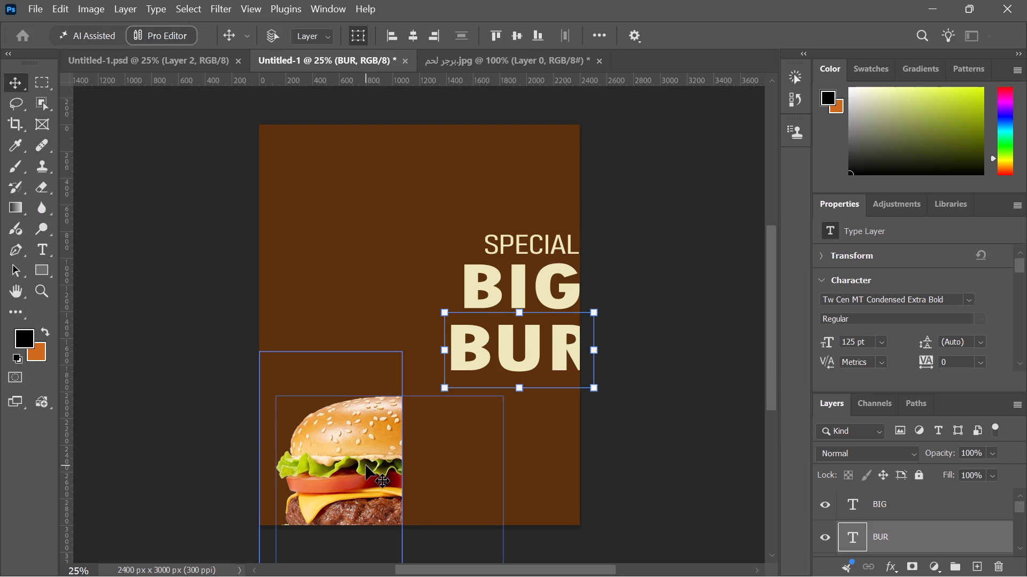
triple_click(353, 463)
double_click(341, 377)
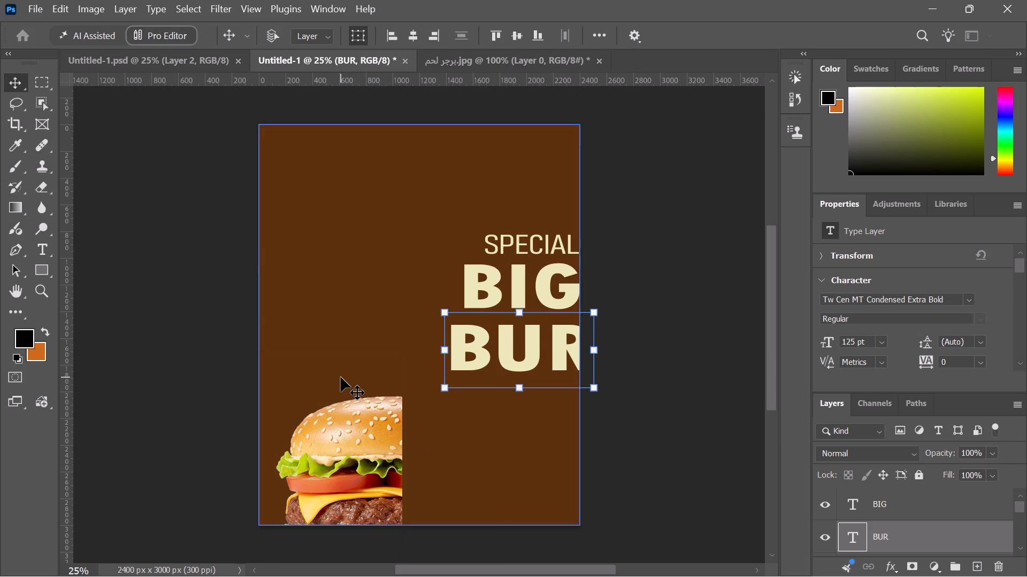
scroll(872, 517, "down", 2)
scroll(903, 500, "up", 1)
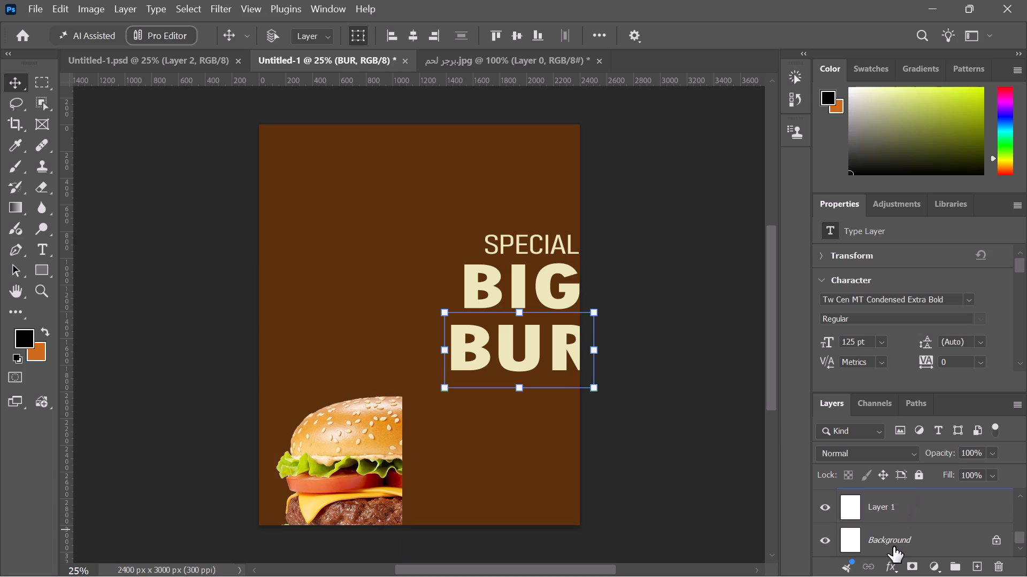
scroll(893, 547, "up", 1)
scroll(917, 496, "up", 1)
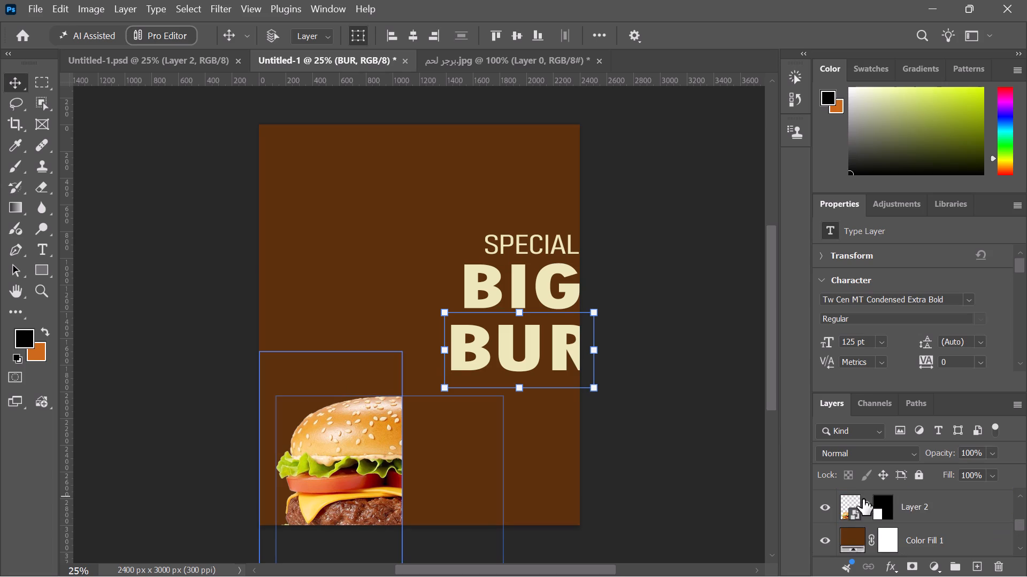
left_click(949, 494)
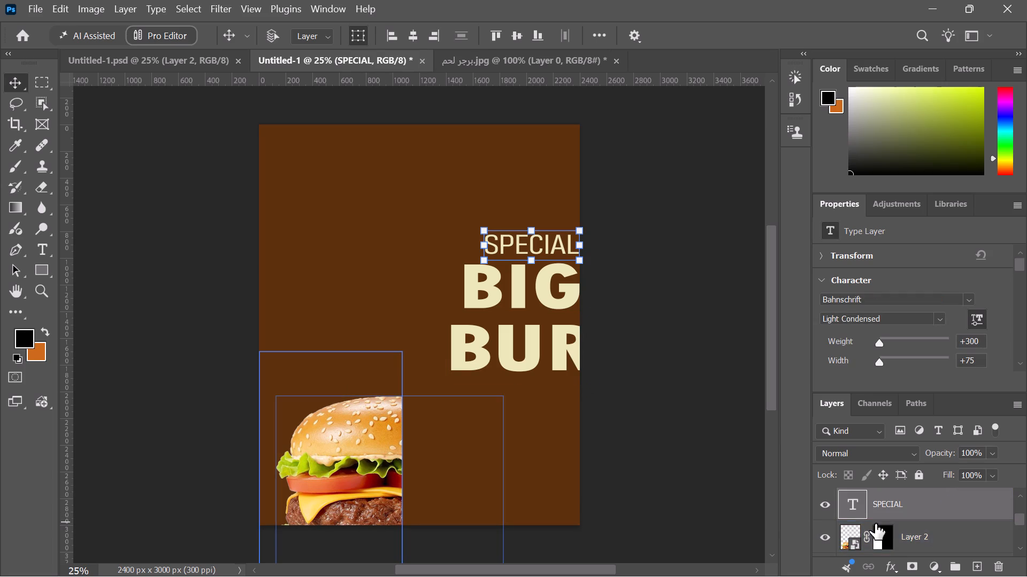
left_click(924, 533)
left_click_drag(343, 465, 346, 296)
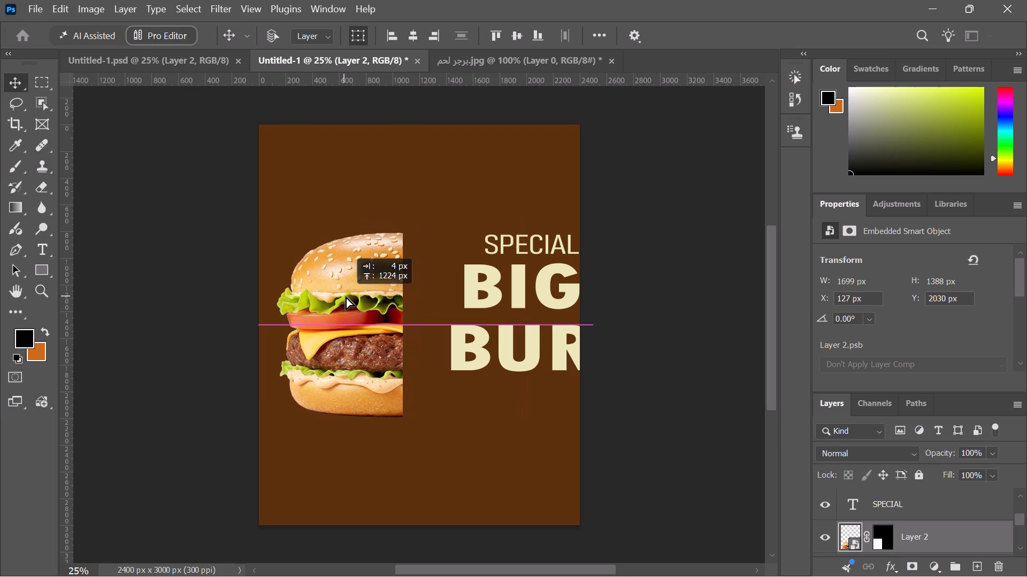
left_click_drag(346, 296, 343, 301)
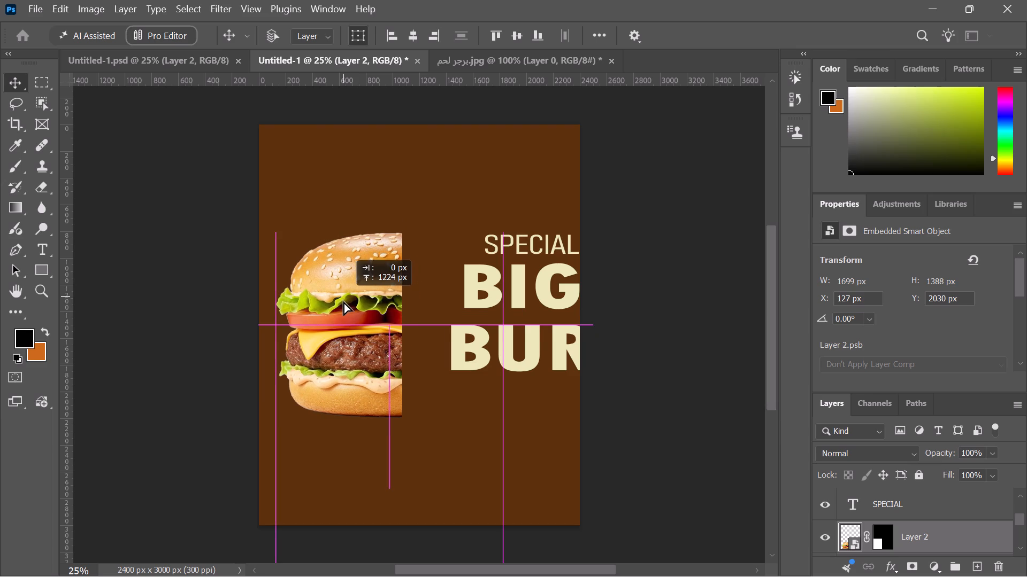
left_click_drag(343, 301, 343, 299)
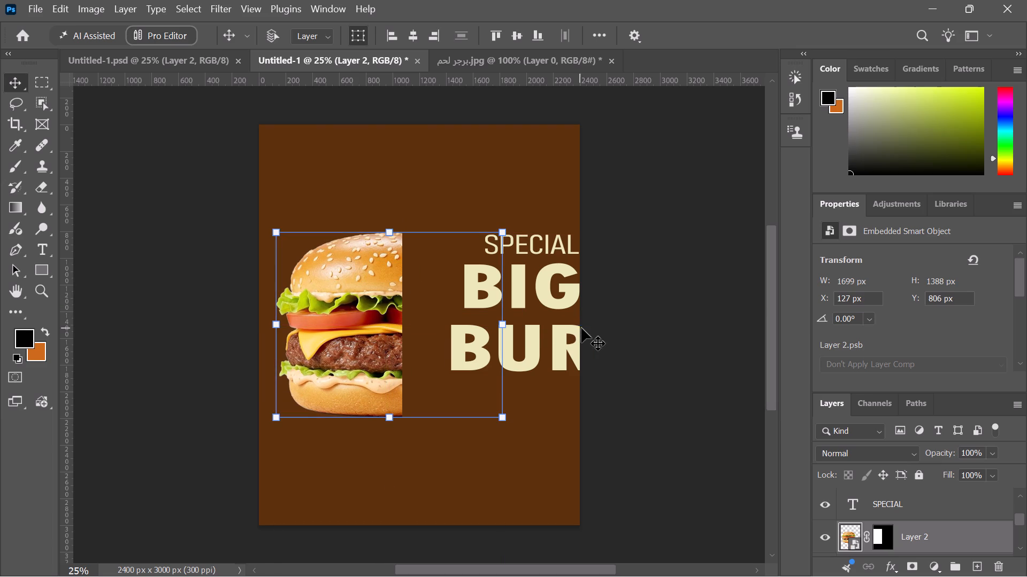
Move the SPECIAL text beside the half-burger's cut edge, level with the top of the bun.
left_click(937, 499)
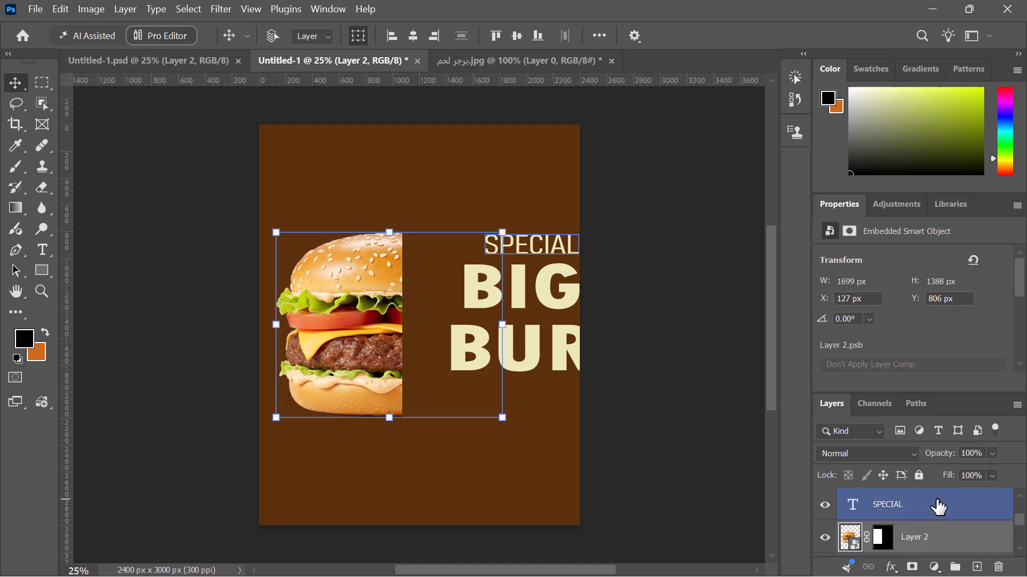
left_click_drag(546, 248, 535, 247)
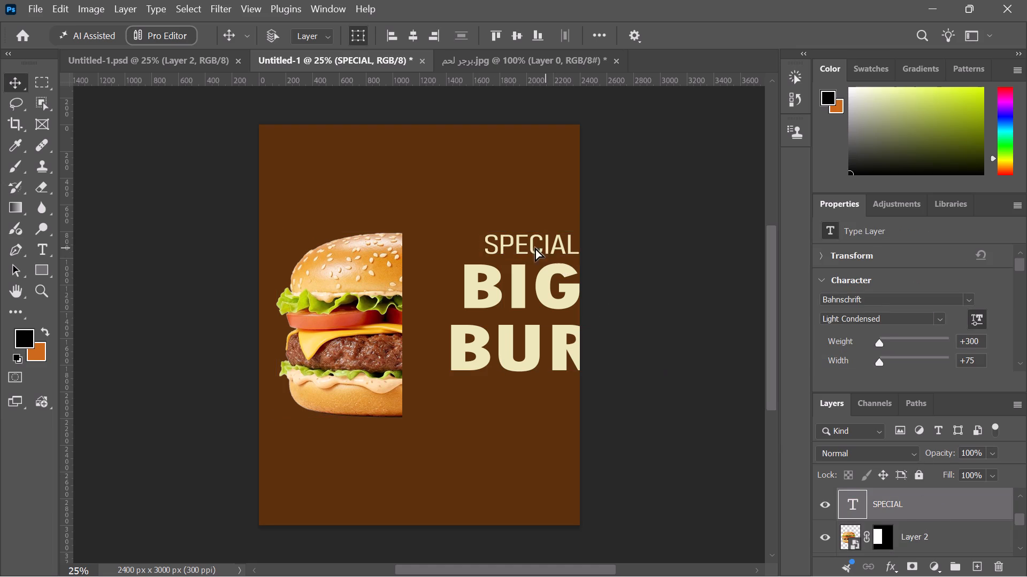
left_click_drag(535, 247, 475, 253)
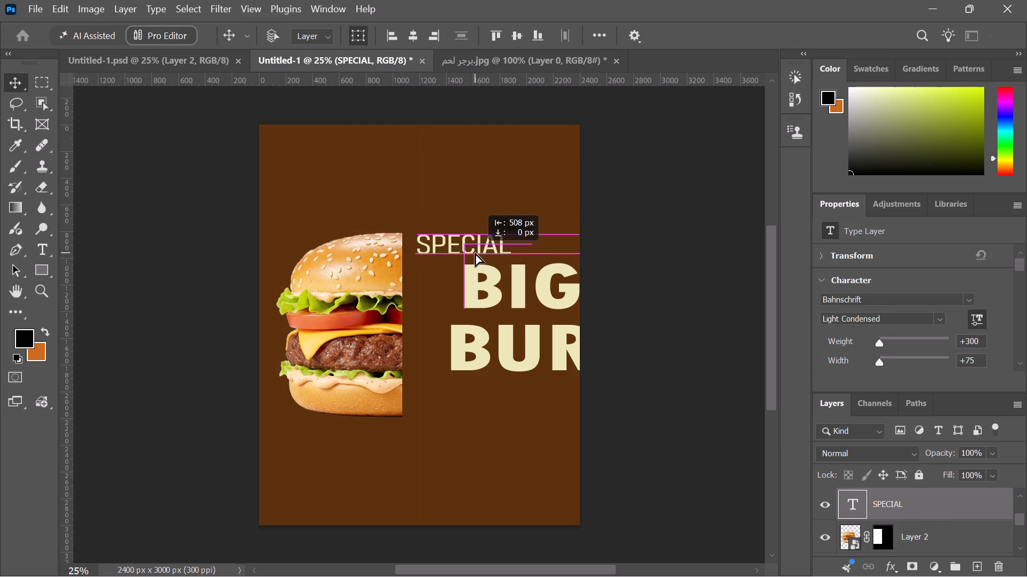
left_click_drag(475, 253, 471, 248)
Move the BIG text directly beneath SPECIAL, beside the burger's cut edge, with the left edges of both words aligned.
scroll(928, 504, "up", 1)
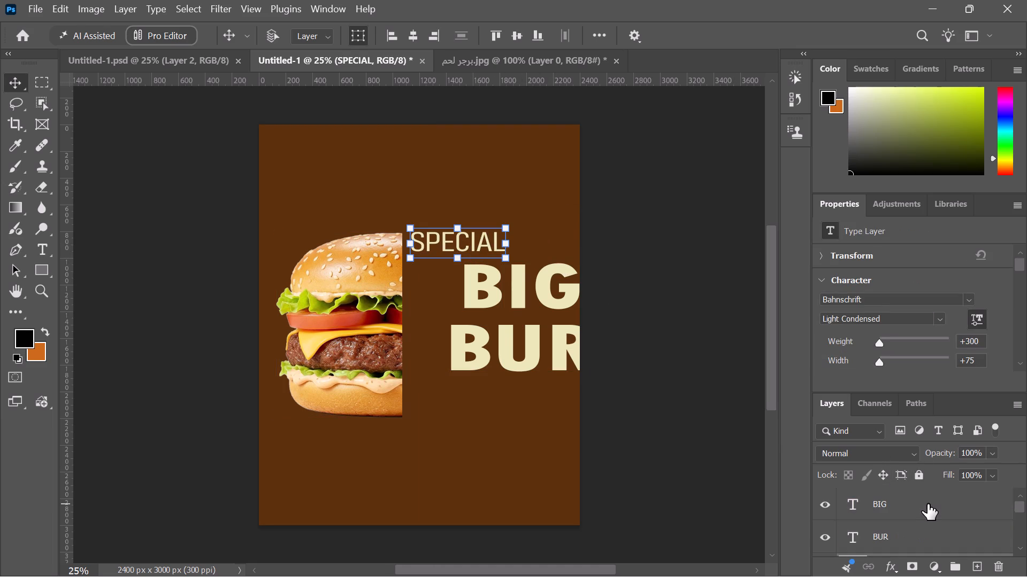
scroll(928, 504, "up", 1)
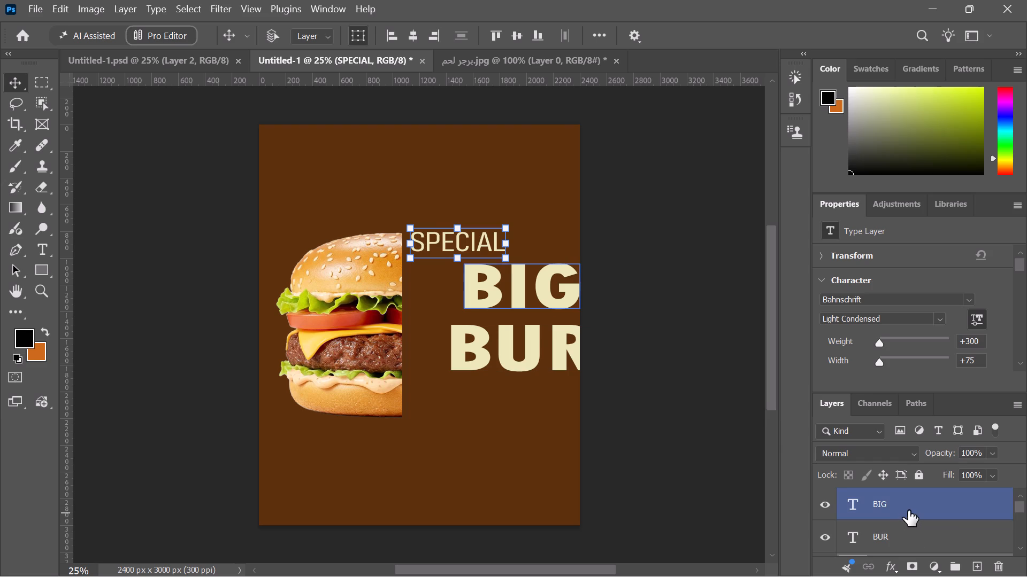
left_click(908, 510)
left_click(518, 285)
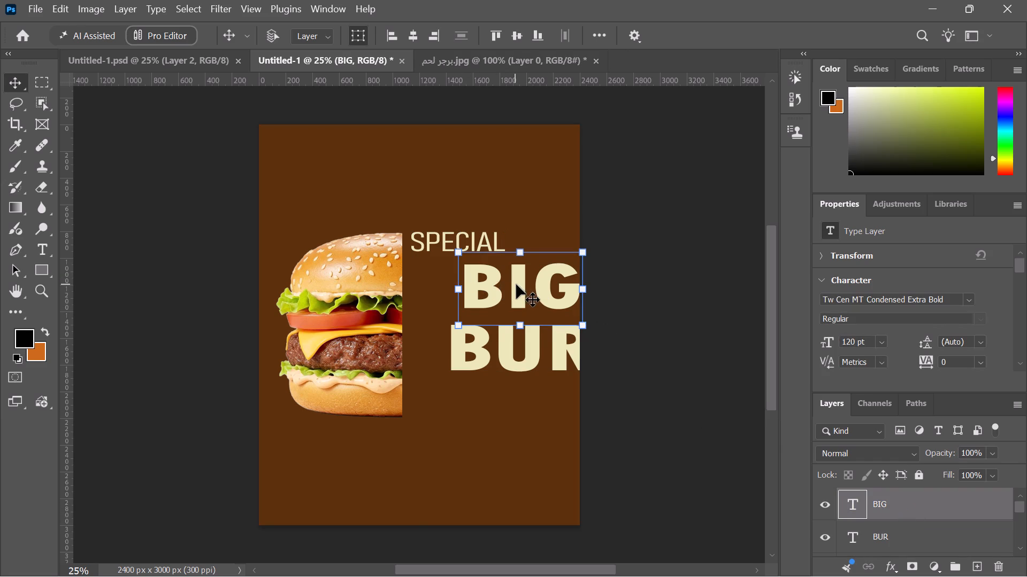
left_click_drag(516, 284, 467, 272)
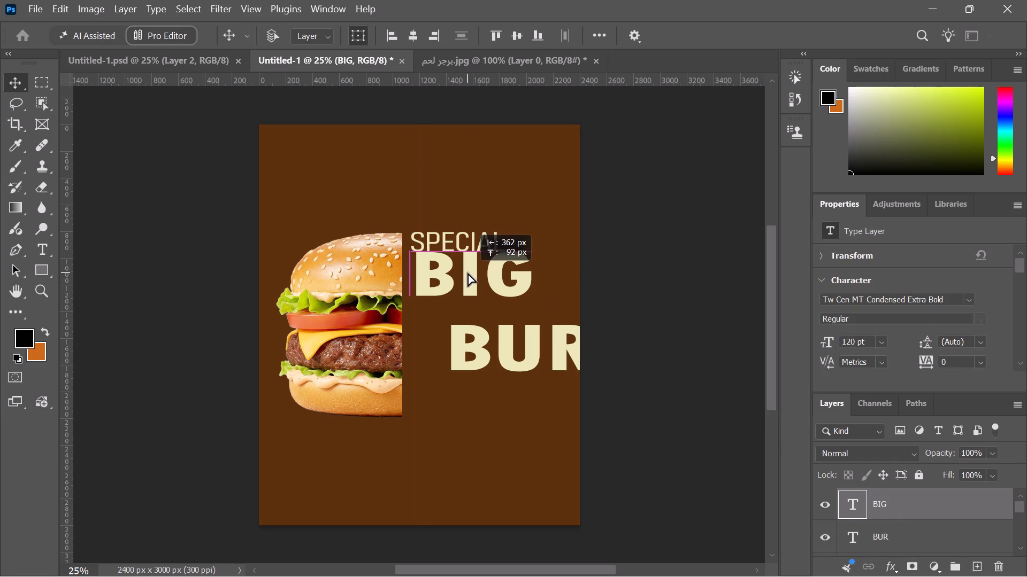
left_click_drag(467, 272, 464, 277)
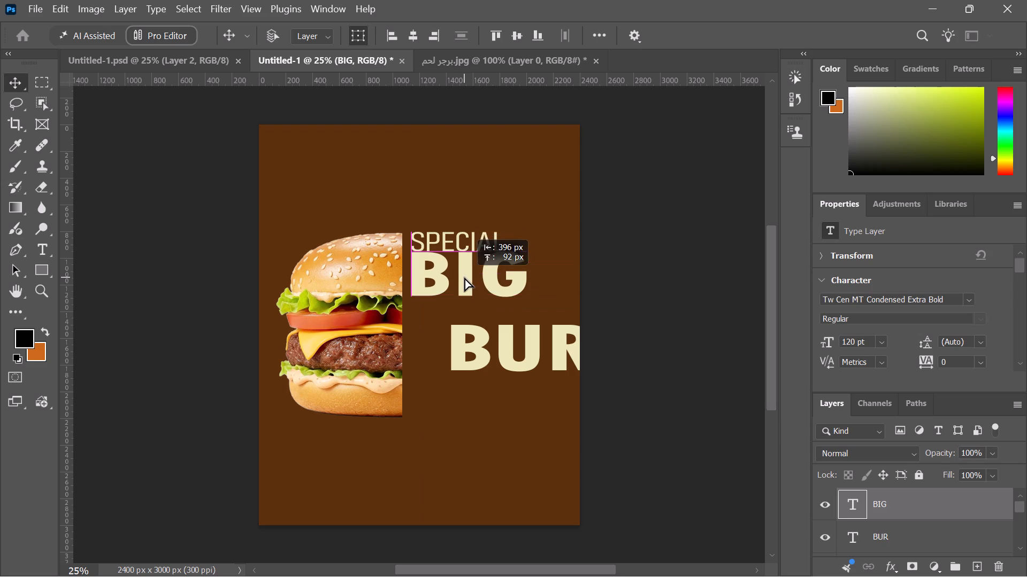
left_click_drag(464, 277, 464, 279)
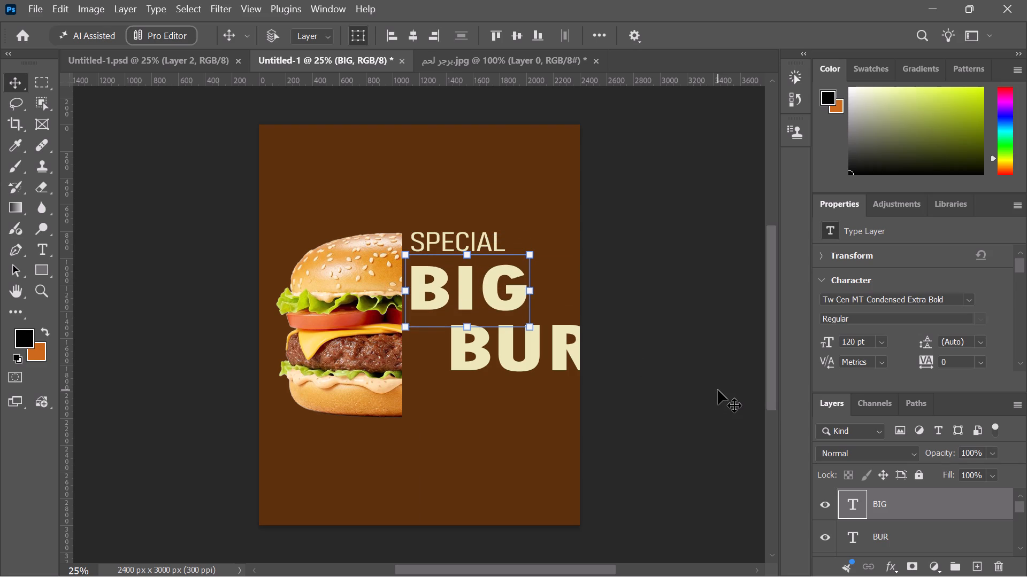
Nudge the BIG text slightly upward to tighten the gap beneath SPECIAL.
key("Up")
key("Up")
key("Up")
key("Up")
key("Up")
key("Up")
key("Up")
key("Up")
key("Up")
key("Up")
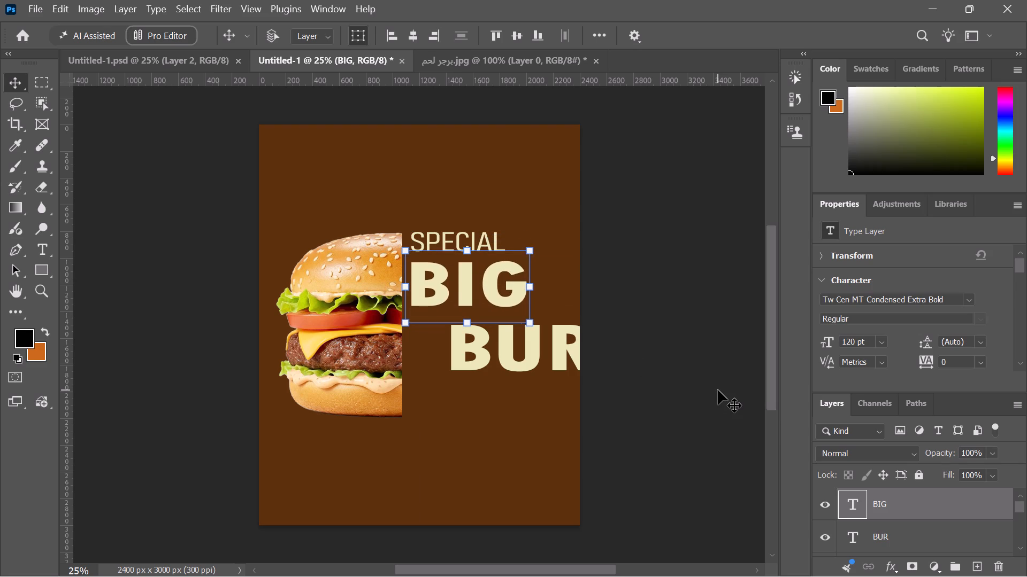
key("Up")
key("Up")
key("Up")
key("Up")
key("Down")
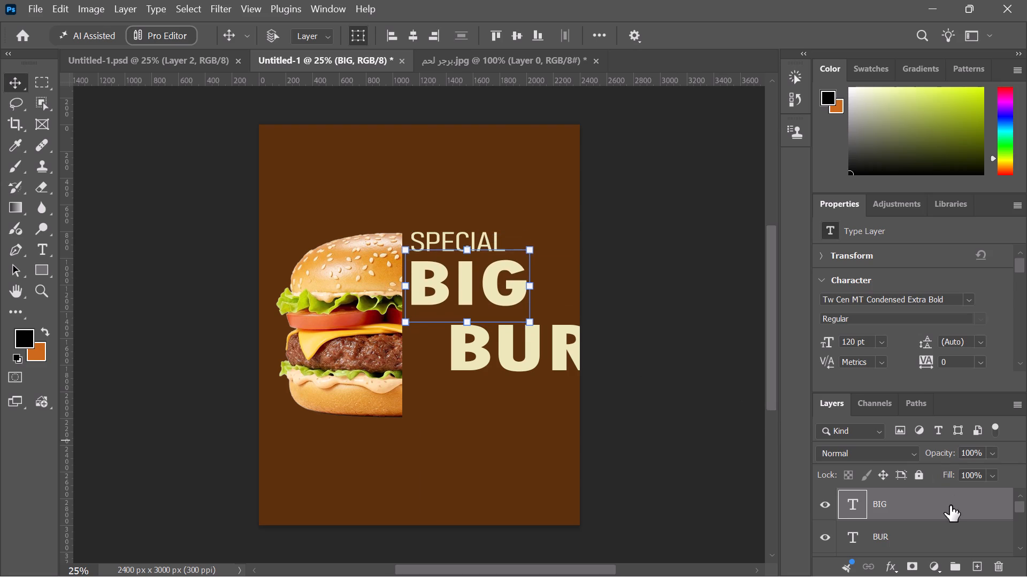
Move the BUR text directly beneath BIG, with the left edges of both words aligned.
left_click(938, 526)
left_click_drag(534, 345, 495, 332)
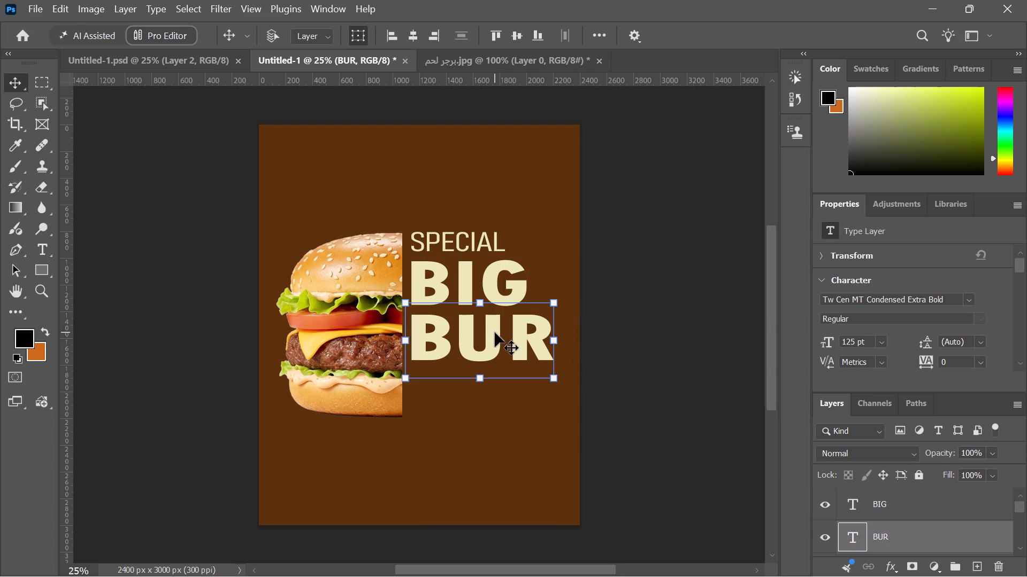
left_click(735, 308)
Switch to the browser window with the BIG BURGER reference poster to compare the layout, and return to Photoshop.
key("alt+Tab")
key("alt+Tab")
key("alt+Tab")
key("alt+Tab")
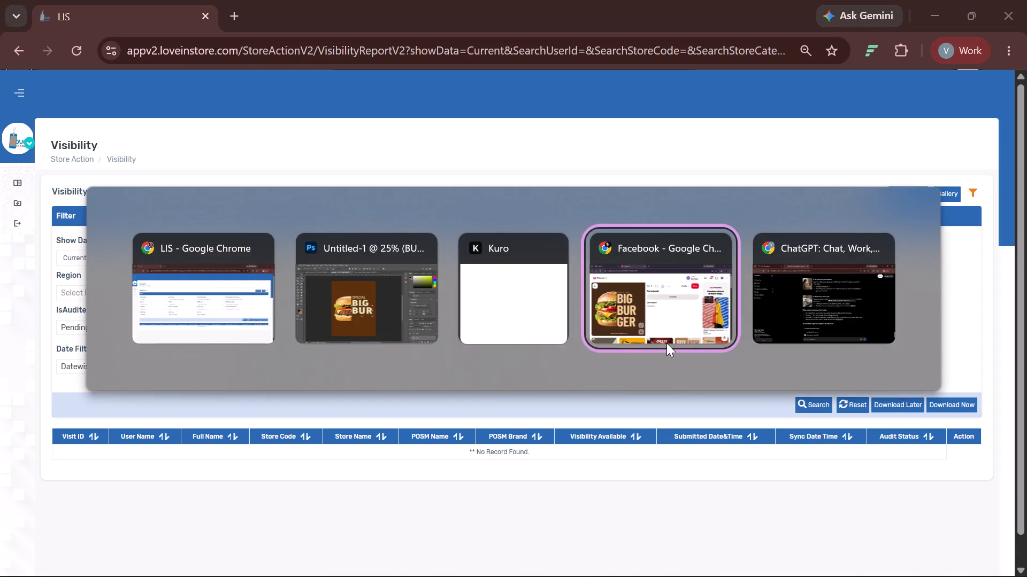
key("alt+Tab")
key("alt+Tab")
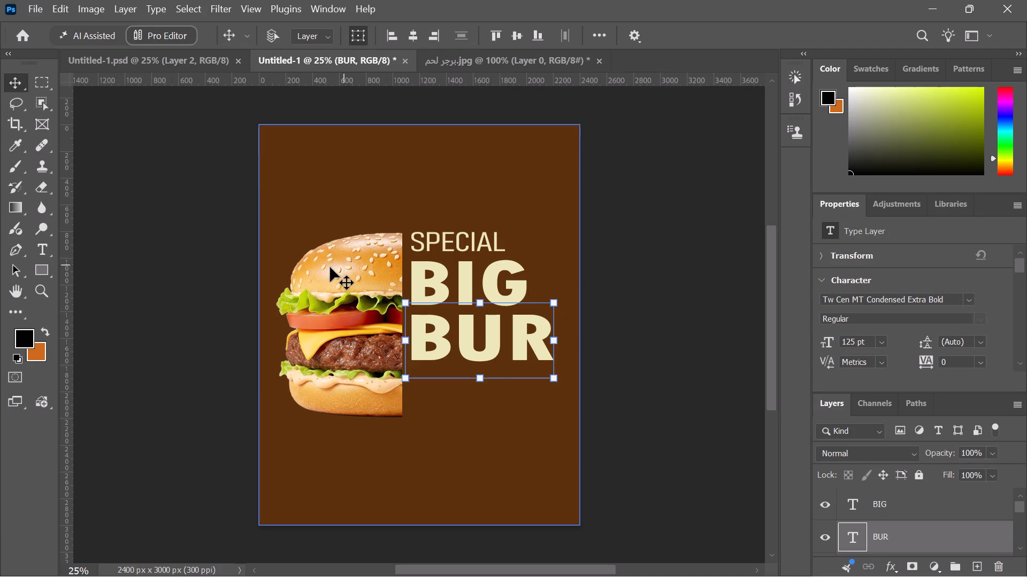
Scale the half-burger up proportionally to about 128% and place it vertically centred near the poster's left edge.
left_click(327, 270)
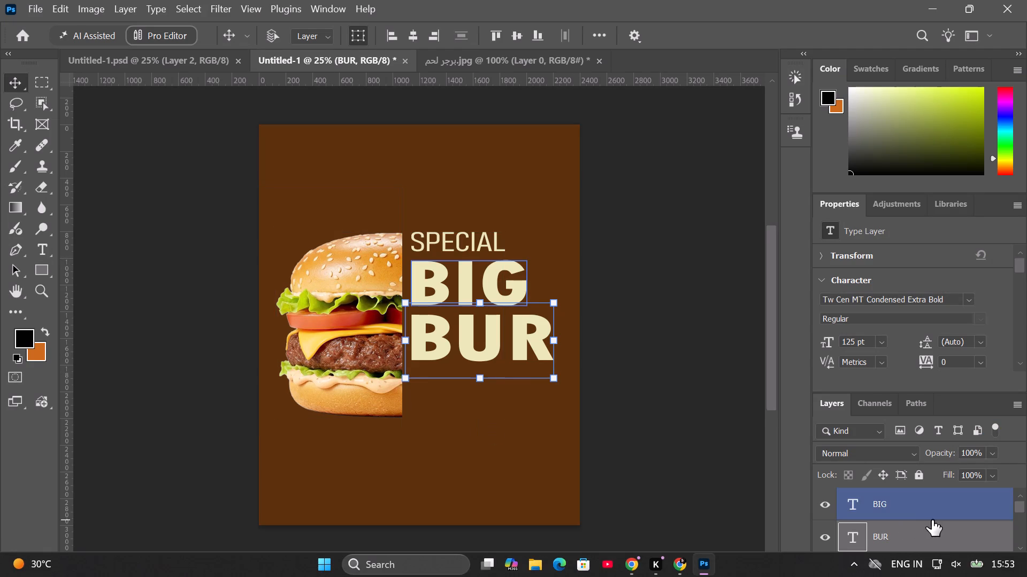
scroll(932, 520, "down", 3)
scroll(922, 538, "up", 1)
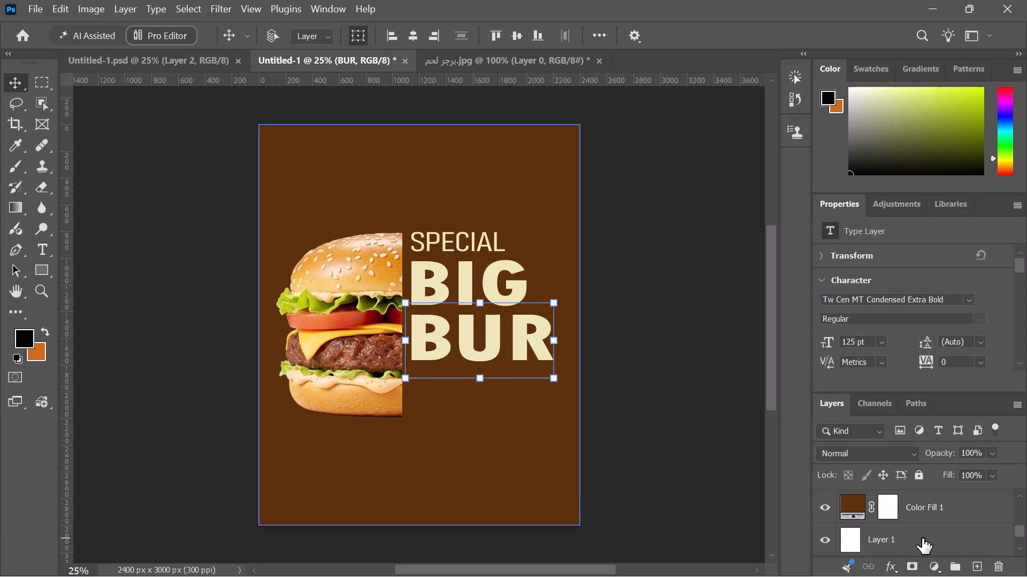
scroll(922, 538, "up", 2)
left_click(939, 513)
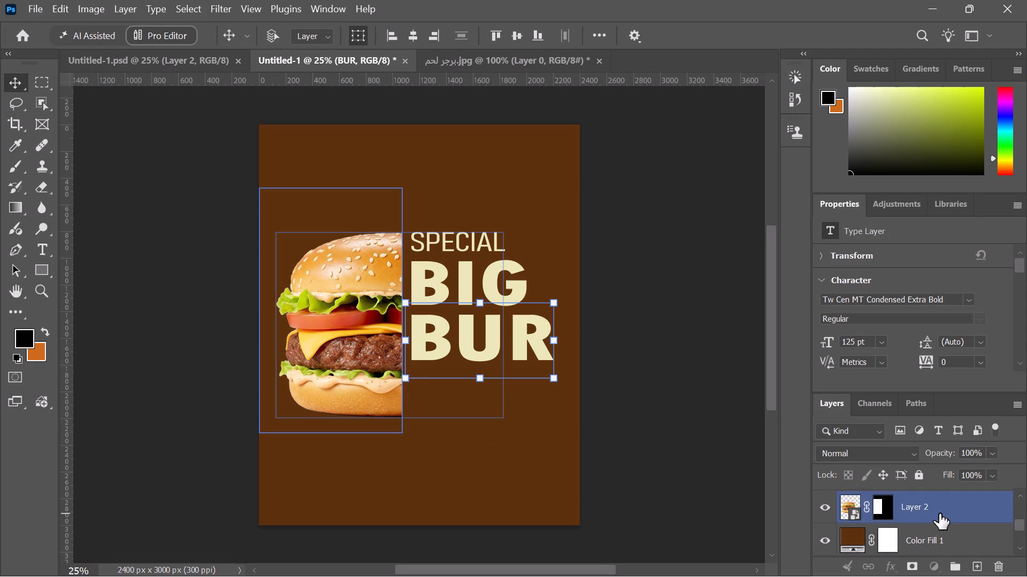
left_click_drag(504, 419, 517, 435)
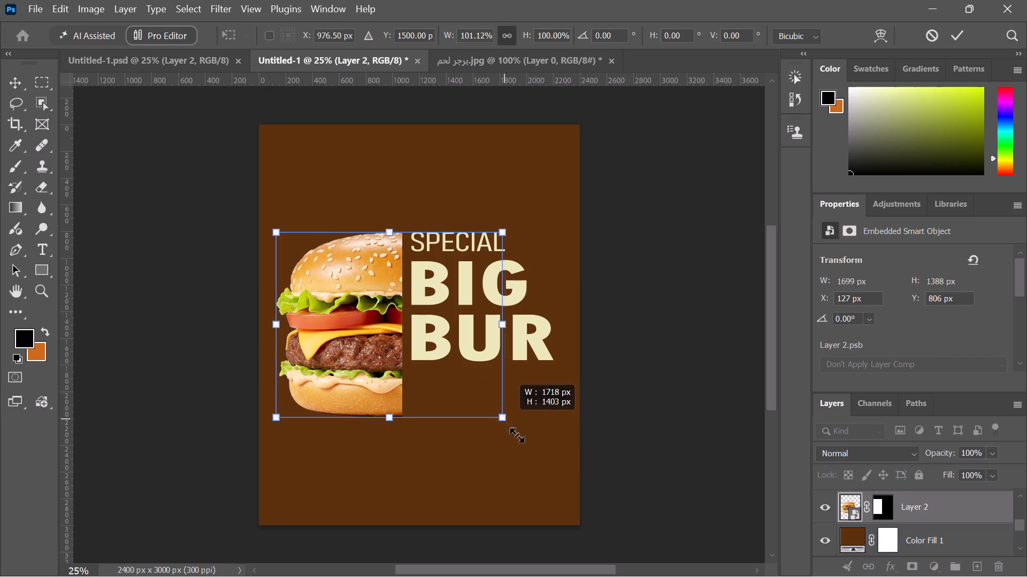
left_click_drag(517, 435, 559, 483)
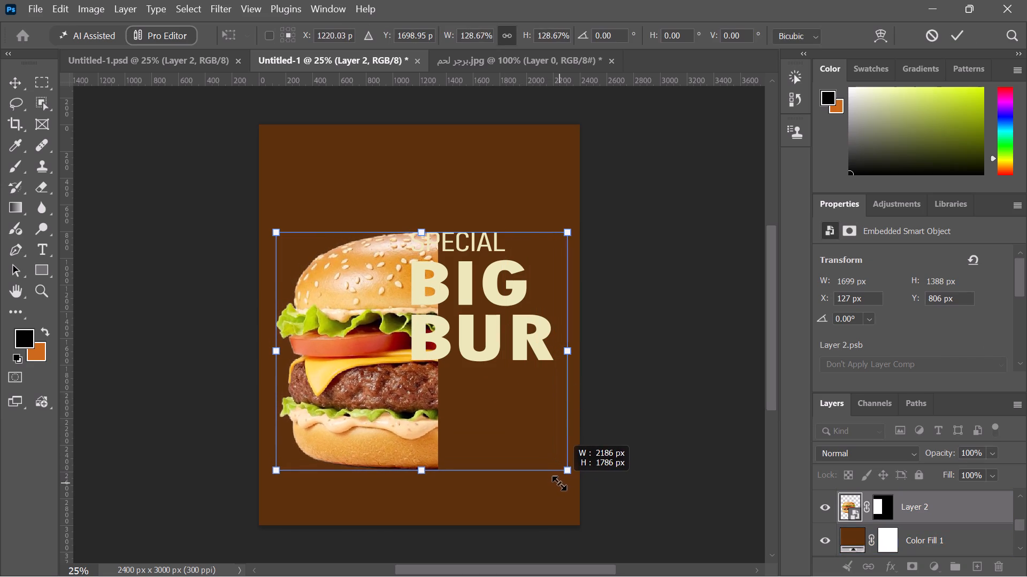
left_click_drag(559, 483, 558, 482)
left_click_drag(418, 406, 390, 366)
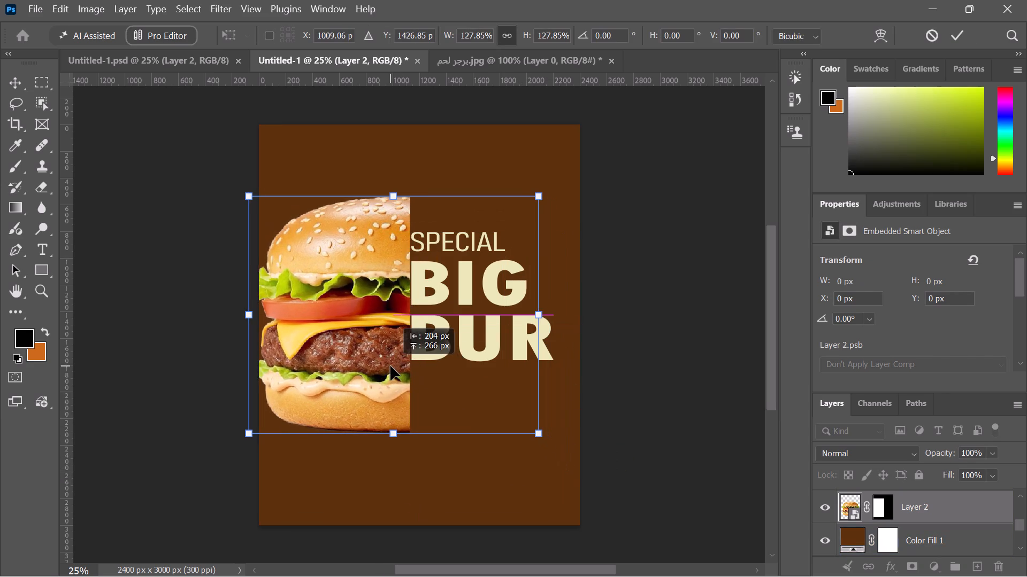
left_click_drag(390, 366, 407, 376)
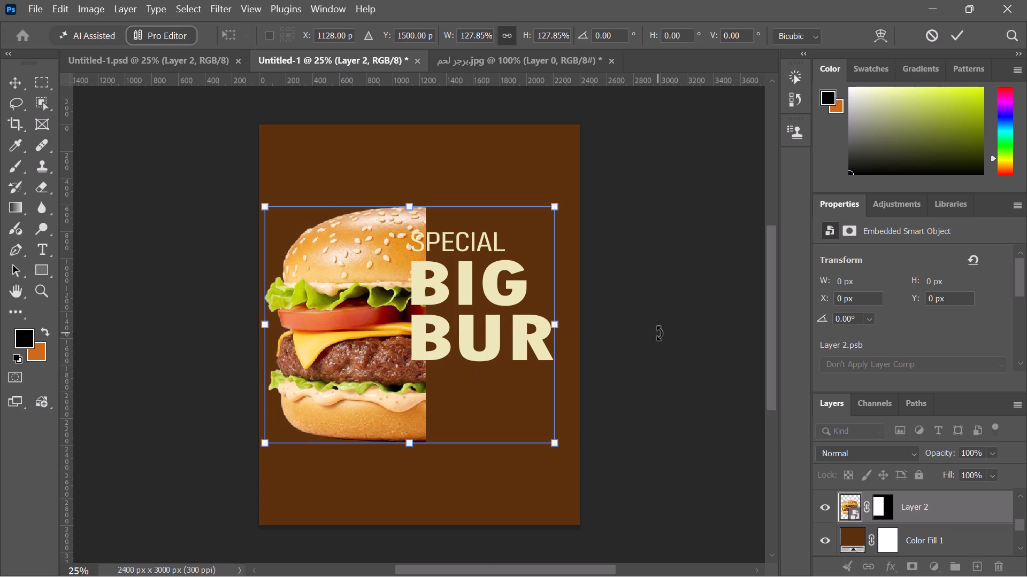
Move the BIG text horizontally to the right, just clear of the enlarged burger's cut edge.
scroll(955, 497, "up", 3)
left_click(933, 492)
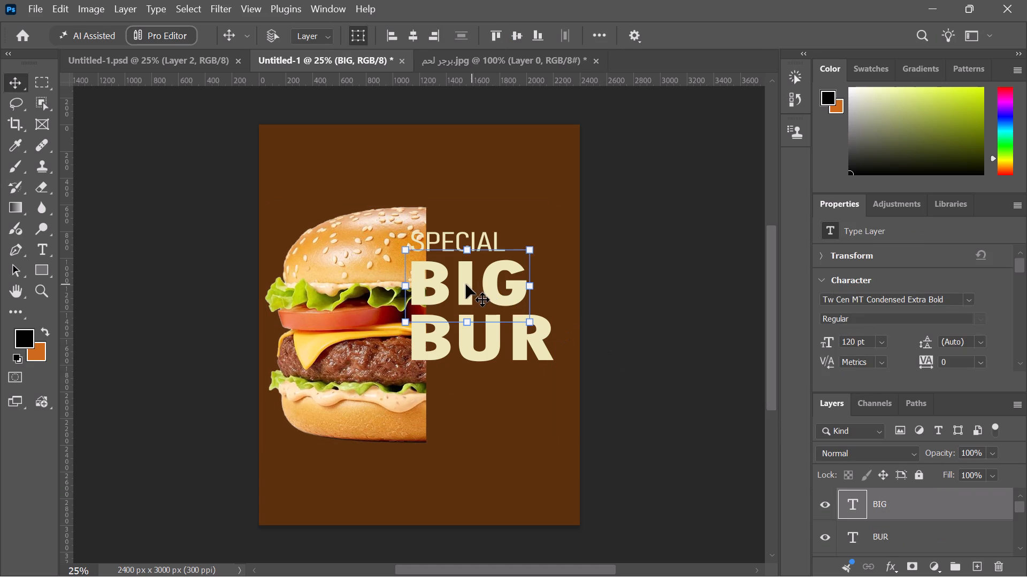
left_click_drag(465, 284, 491, 285)
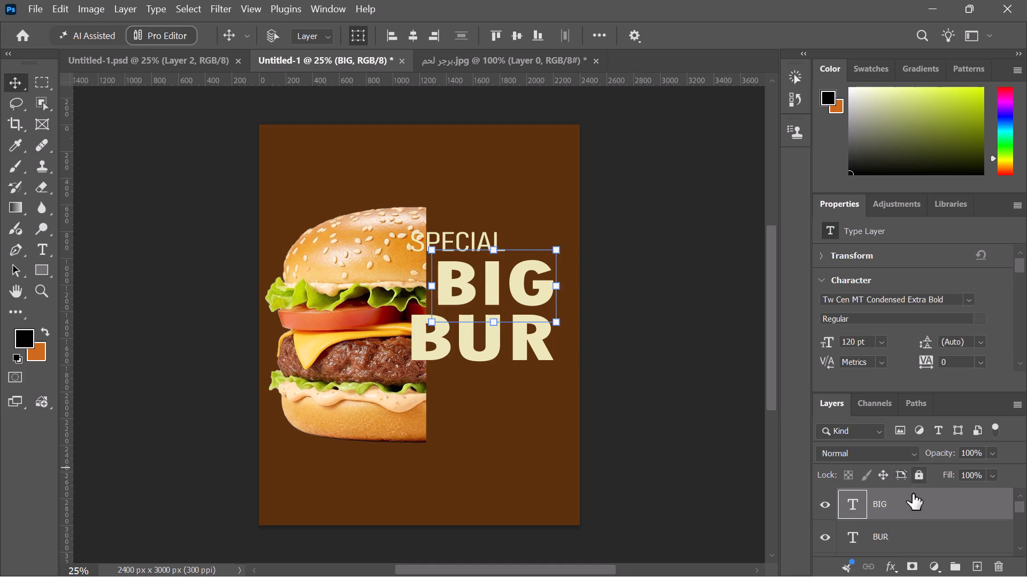
Move the SPECIAL text up and right, aligning its left edge with BIG and leaving a wider gap above it.
scroll(918, 525, "down", 1)
left_click(918, 525)
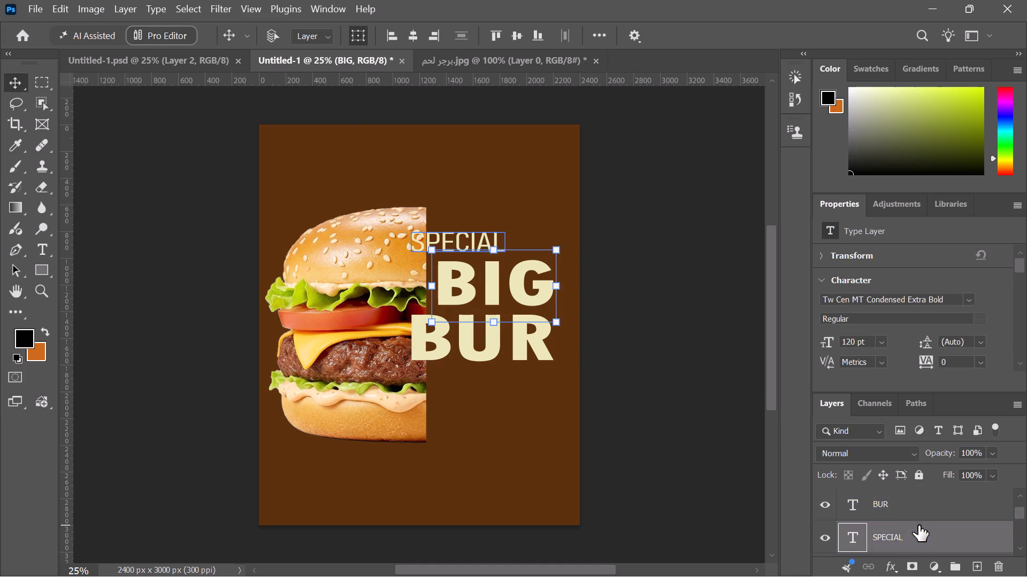
left_click_drag(465, 243, 489, 225)
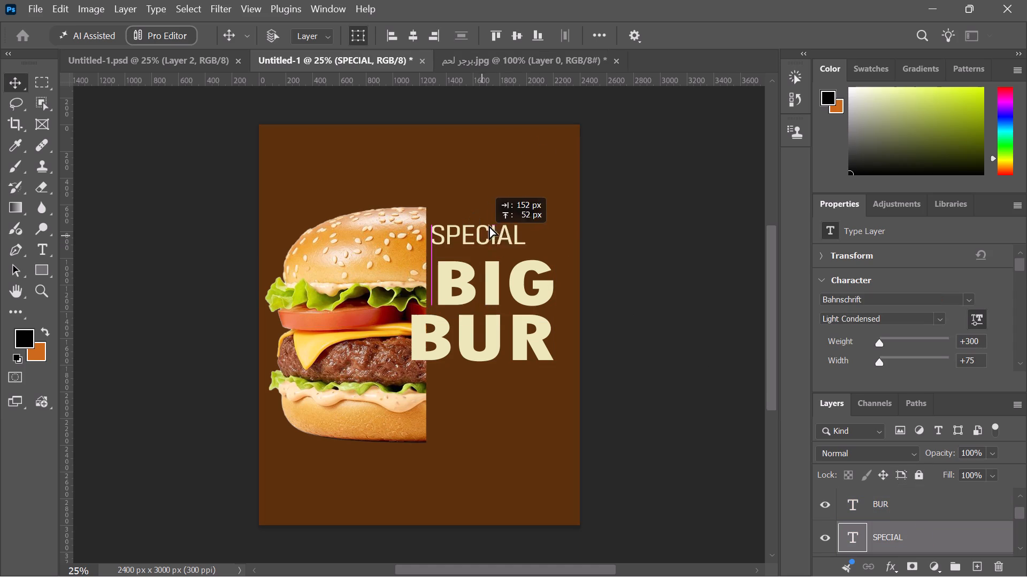
left_click_drag(489, 225, 494, 227)
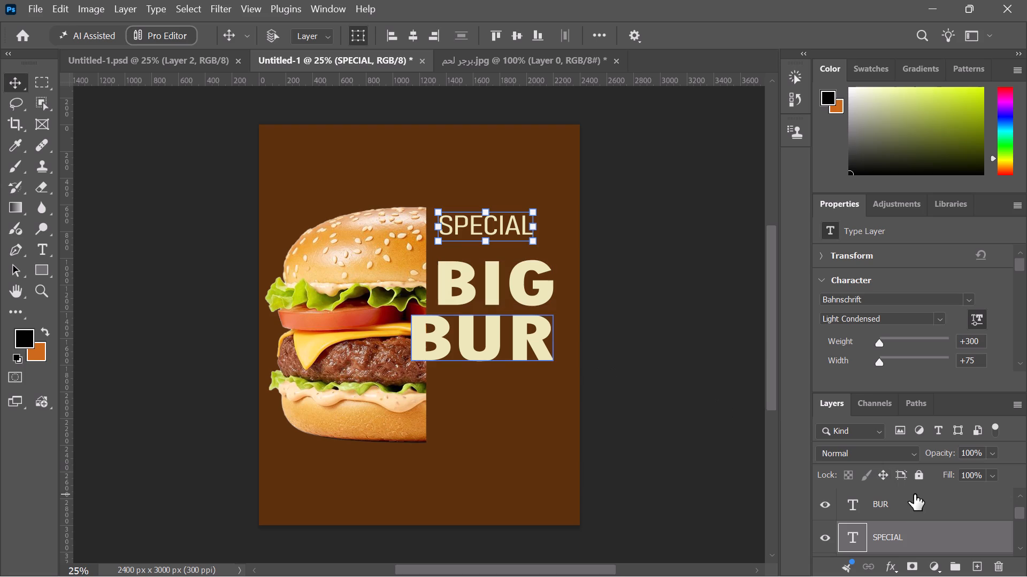
Move the BIG text up so it sits close beneath SPECIAL.
scroll(934, 506, "up", 2)
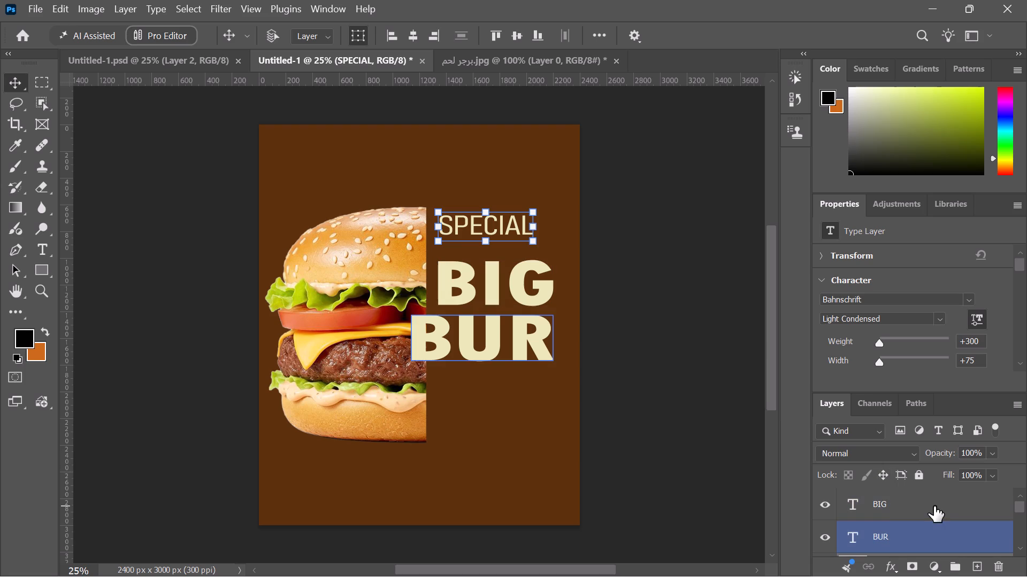
left_click(893, 494)
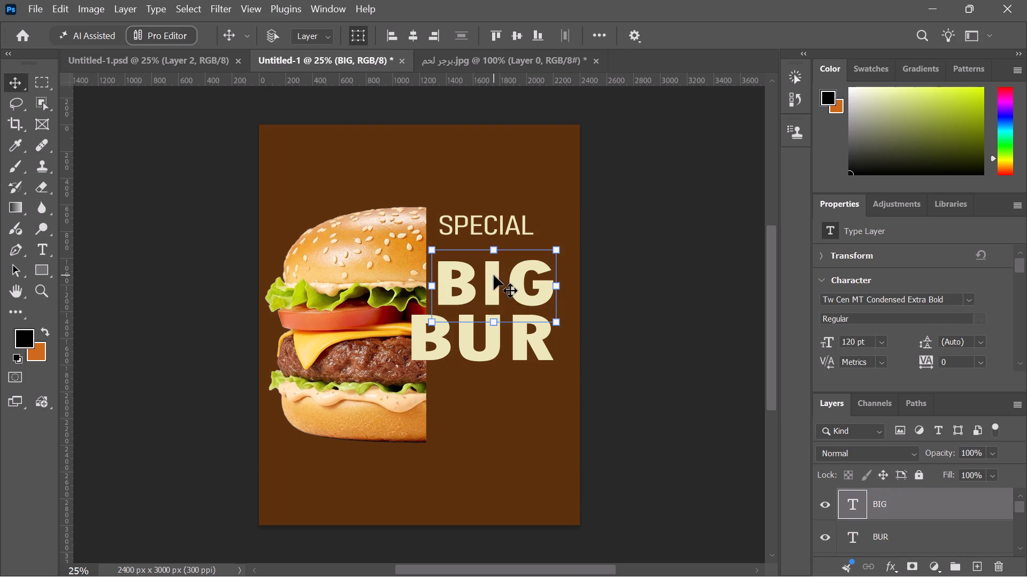
left_click_drag(494, 275, 497, 257)
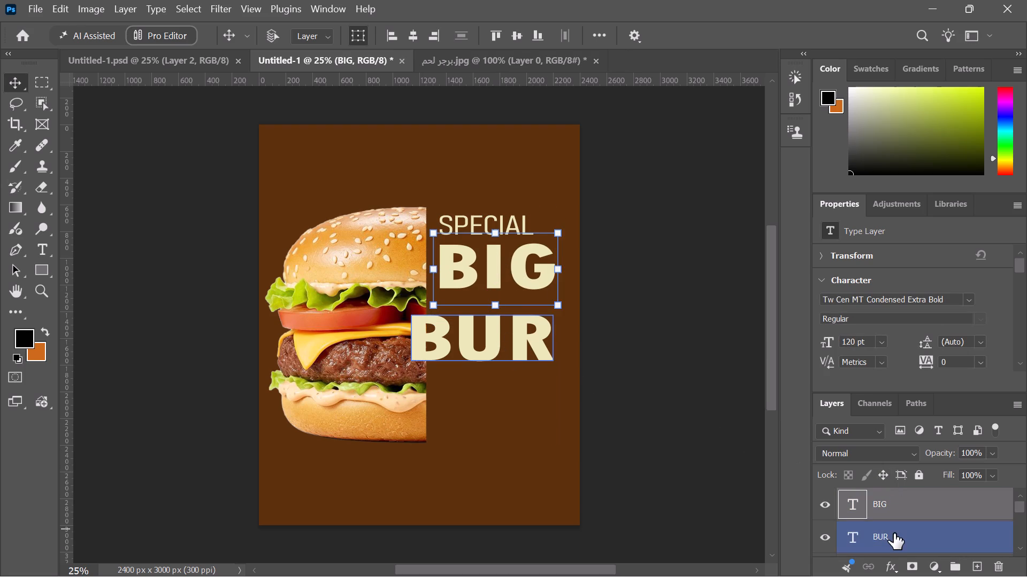
Move the BUR text up and right, directly beneath BIG with their left edges aligned and clear of the burger.
left_click(894, 533)
left_click_drag(486, 331, 505, 308)
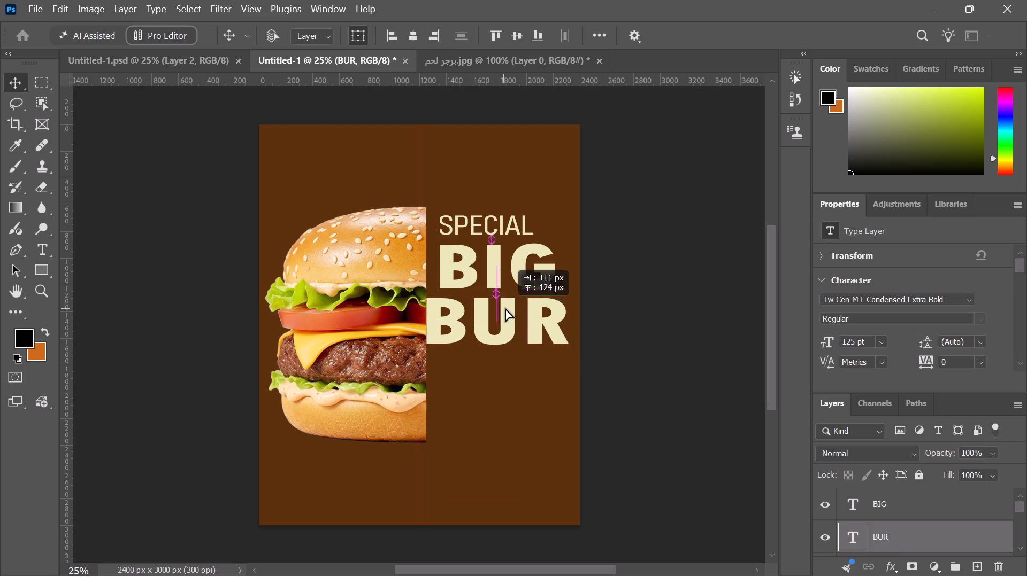
left_click_drag(505, 308, 507, 315)
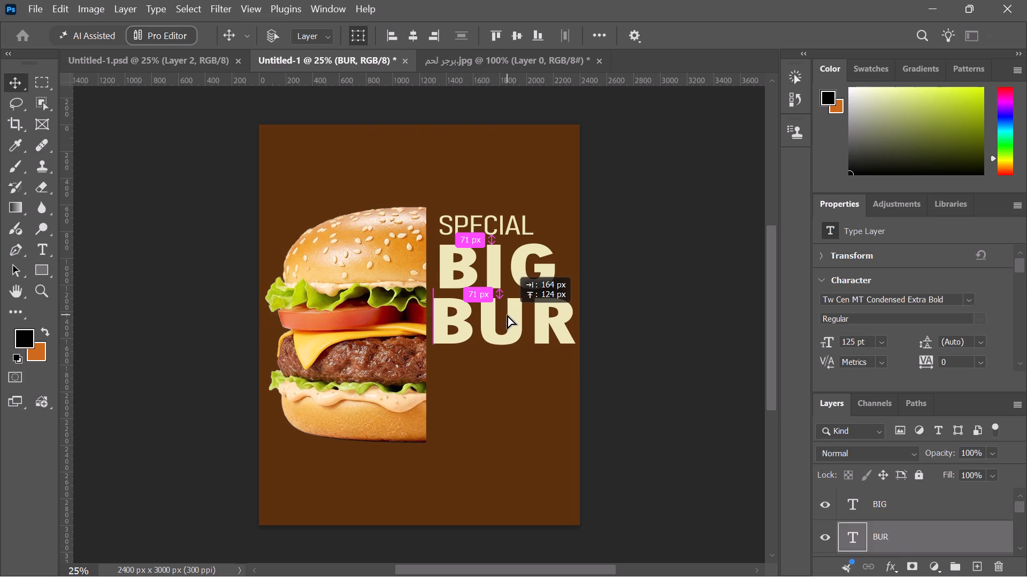
left_click_drag(507, 315, 513, 314)
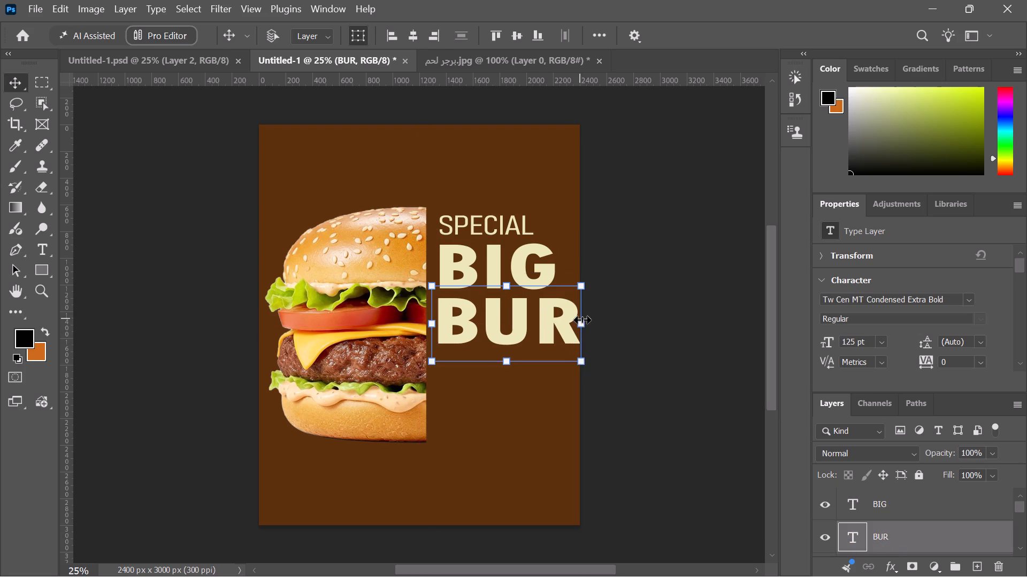
Scale the BUR text down proportionally to about 94% so it fits inside the poster's right edge.
left_click_drag(584, 321, 574, 322)
left_click(624, 312)
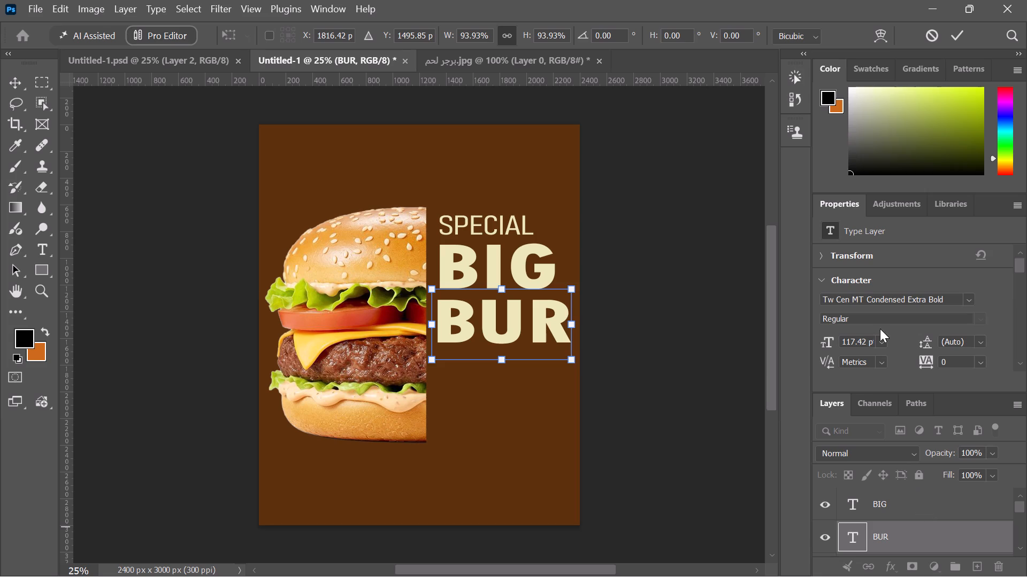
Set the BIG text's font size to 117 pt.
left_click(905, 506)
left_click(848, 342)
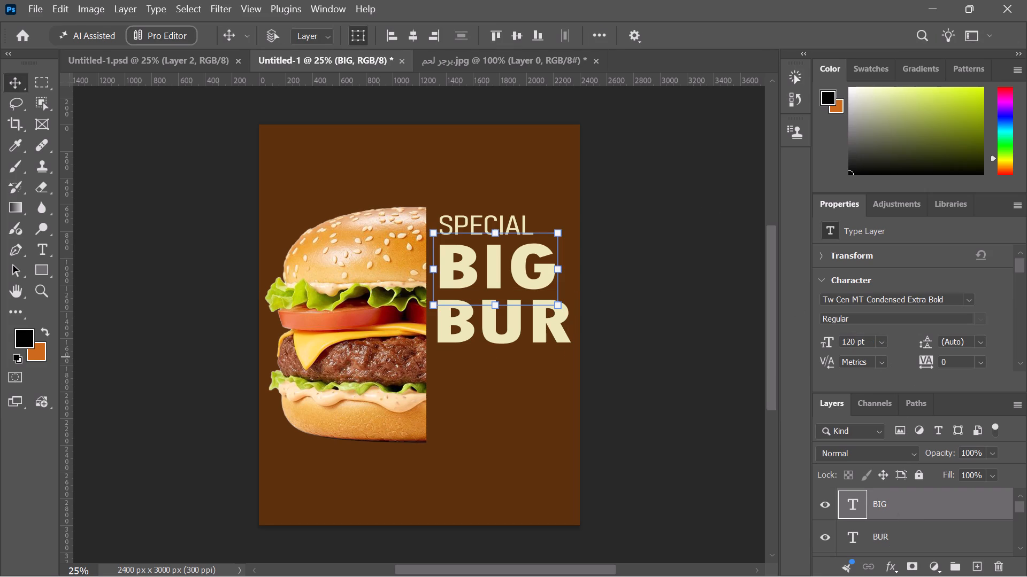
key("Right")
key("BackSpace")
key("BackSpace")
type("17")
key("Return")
Add a new text layer reading GER in the same cream extra-bold style at 125 pt, below BUR.
left_click(924, 541)
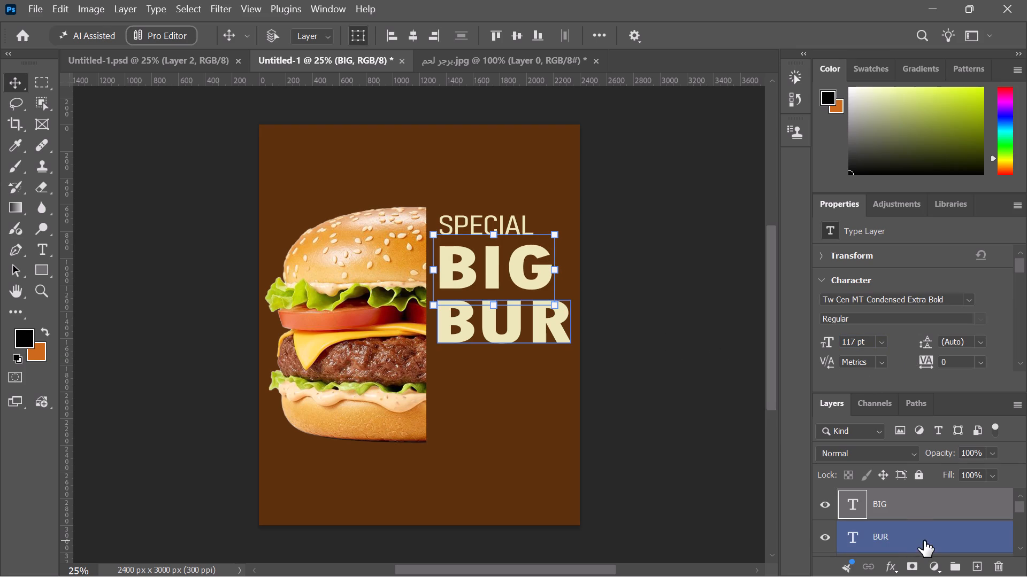
left_click(676, 413)
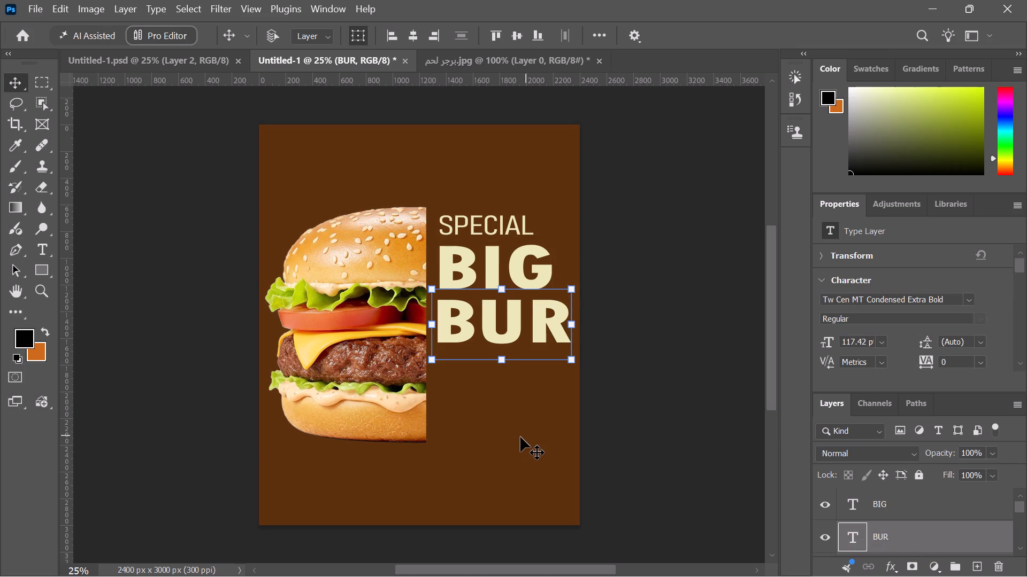
key("t")
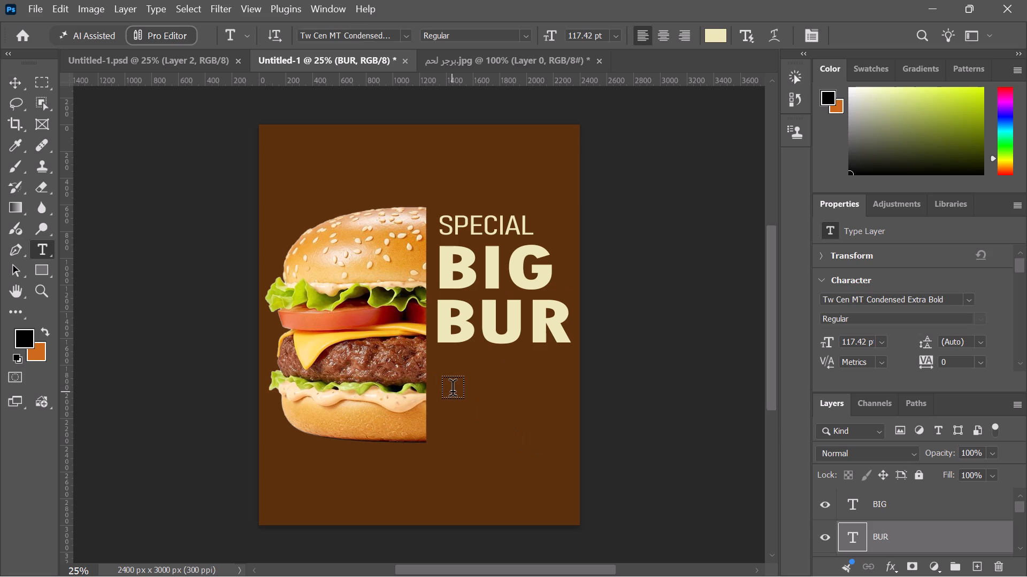
left_click(453, 392)
type("GER")
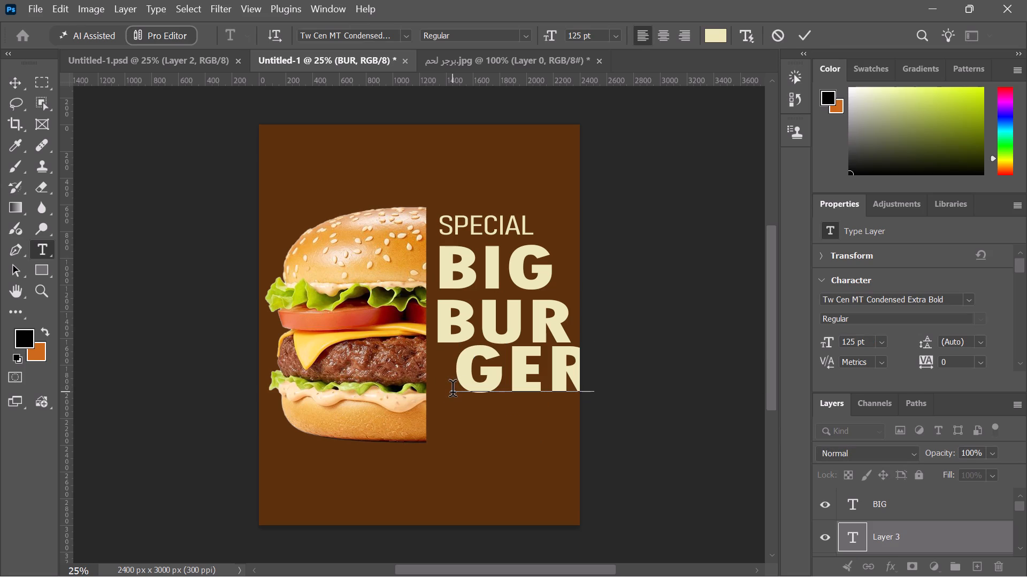
left_click(726, 406)
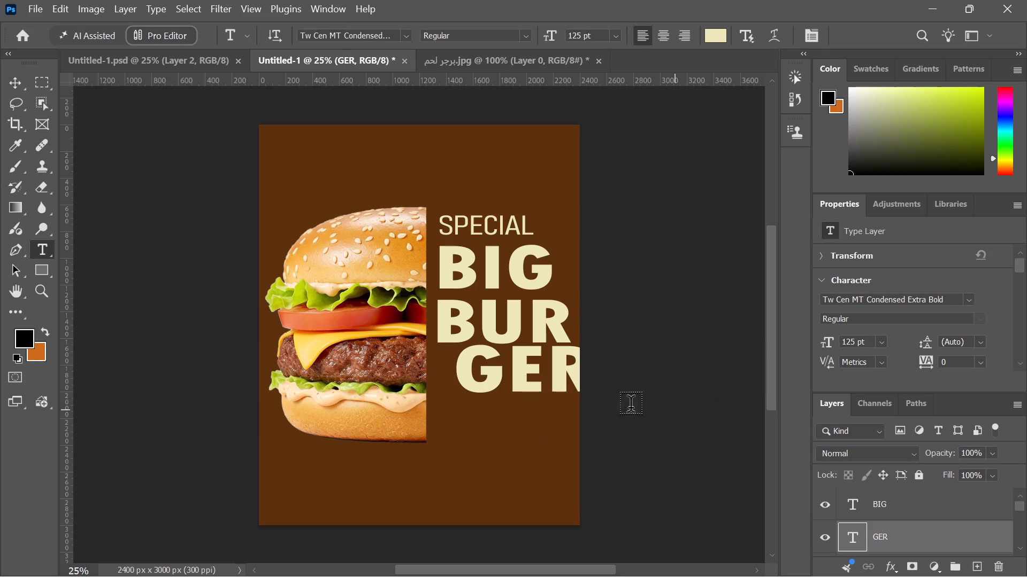
Move the GER text left and down below BUR, aligning their right edges and leaving a clear gap between them.
key("v")
left_click_drag(551, 360, 533, 384)
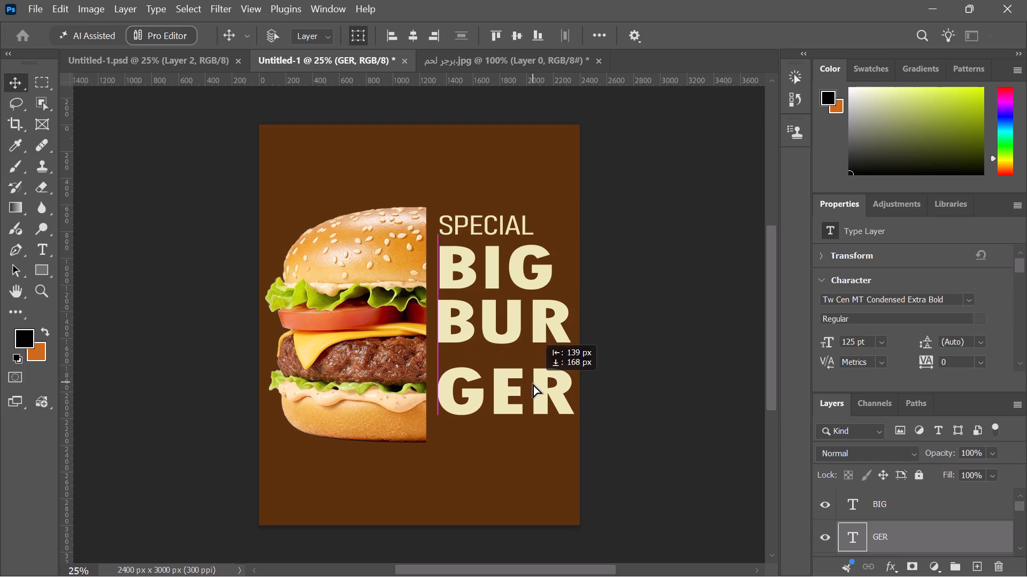
left_click_drag(533, 384, 529, 388)
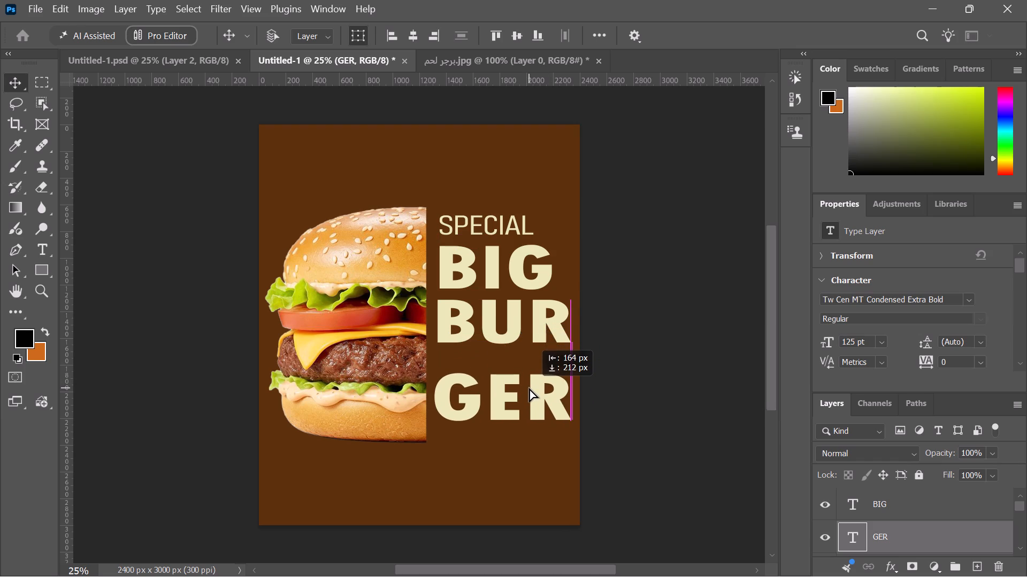
left_click_drag(529, 388, 529, 385)
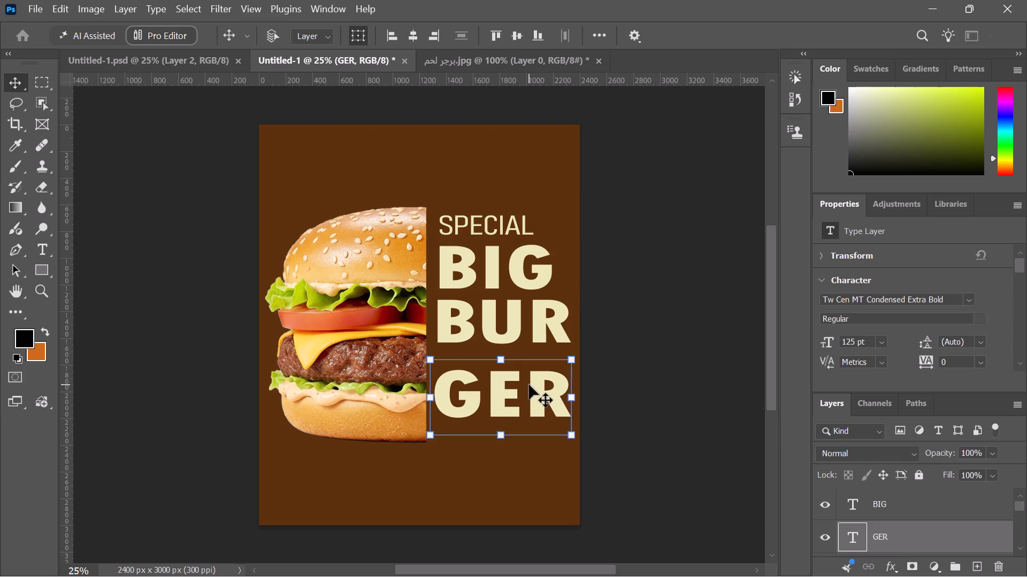
Set the BUR text's font size to 120.42 pt.
double_click(508, 307)
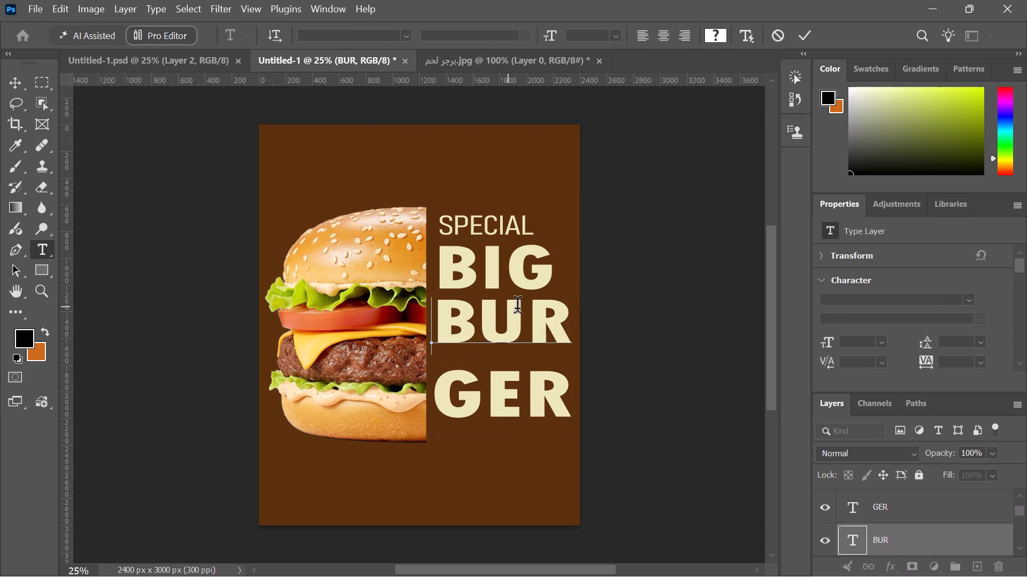
left_click(692, 362)
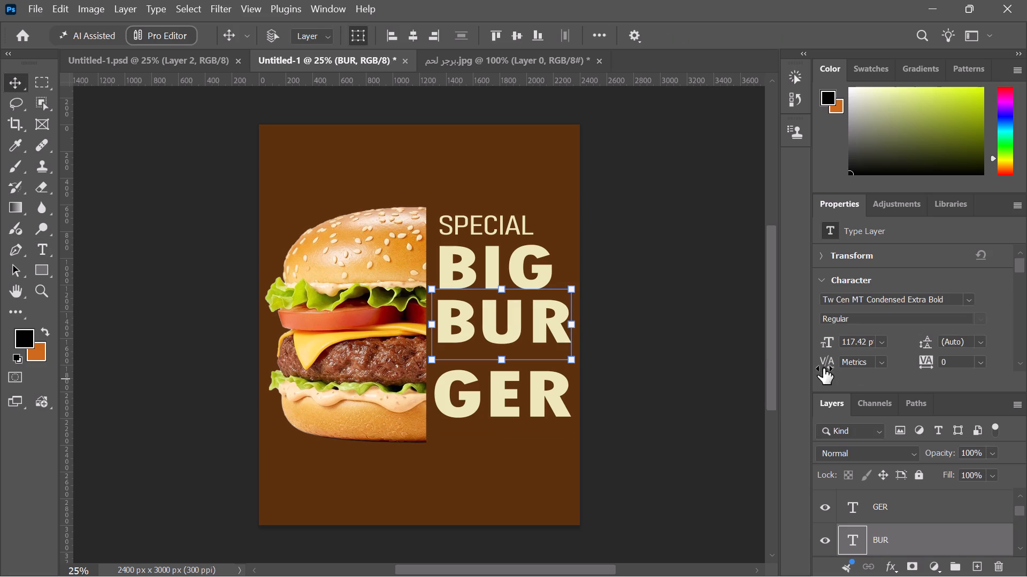
left_click(855, 344)
key("BackSpace")
key("BackSpace")
type("20")
key("Return")
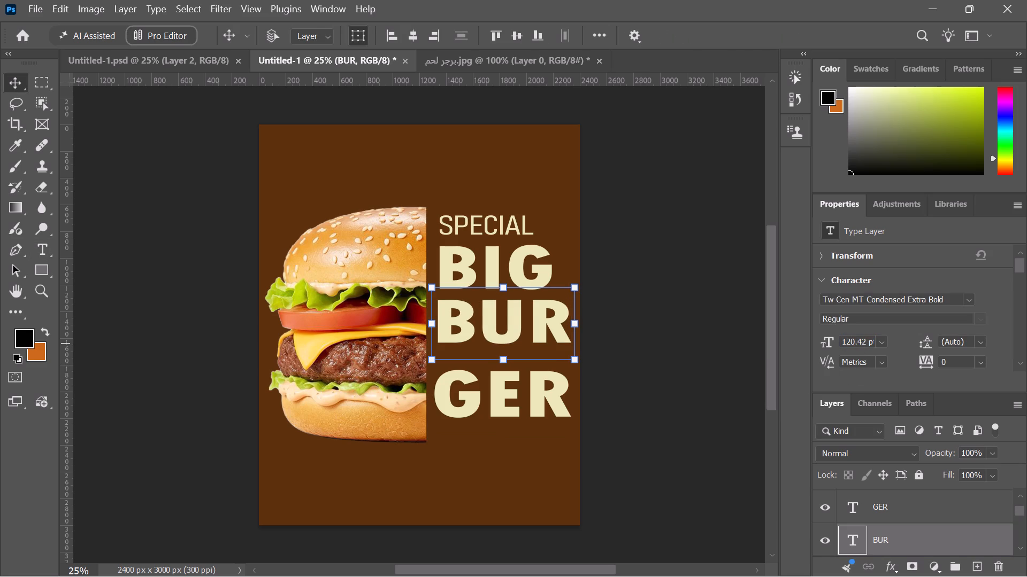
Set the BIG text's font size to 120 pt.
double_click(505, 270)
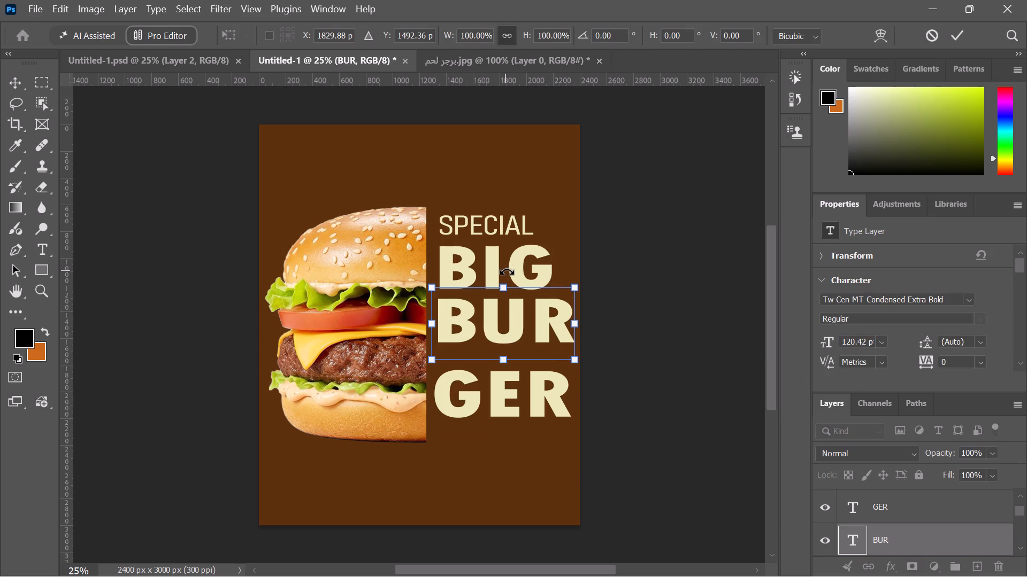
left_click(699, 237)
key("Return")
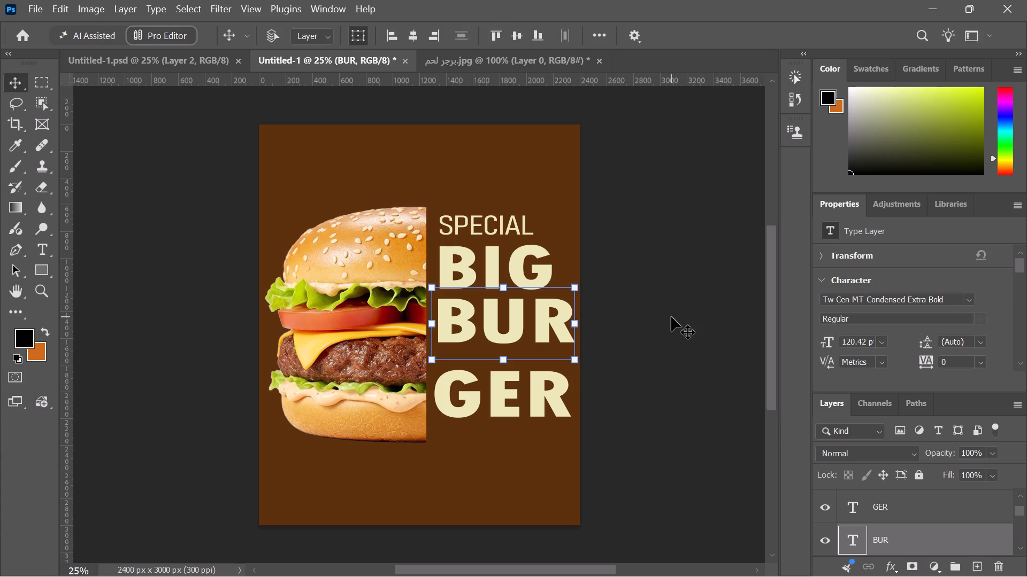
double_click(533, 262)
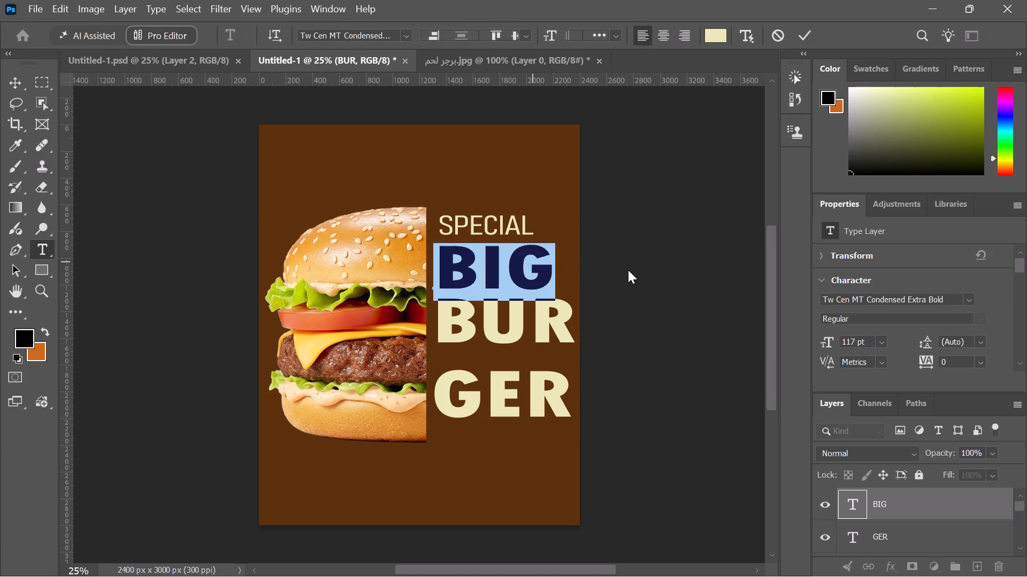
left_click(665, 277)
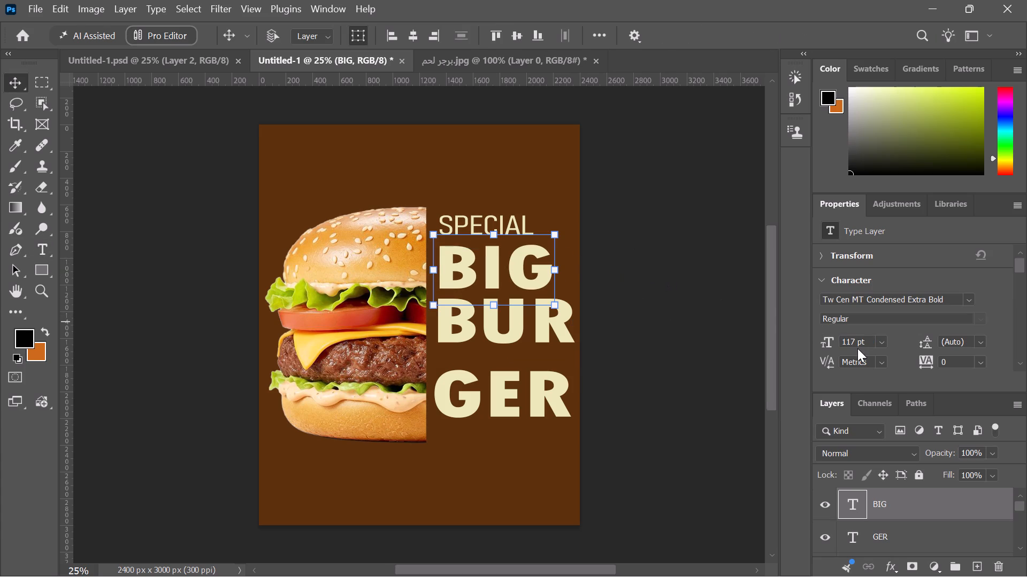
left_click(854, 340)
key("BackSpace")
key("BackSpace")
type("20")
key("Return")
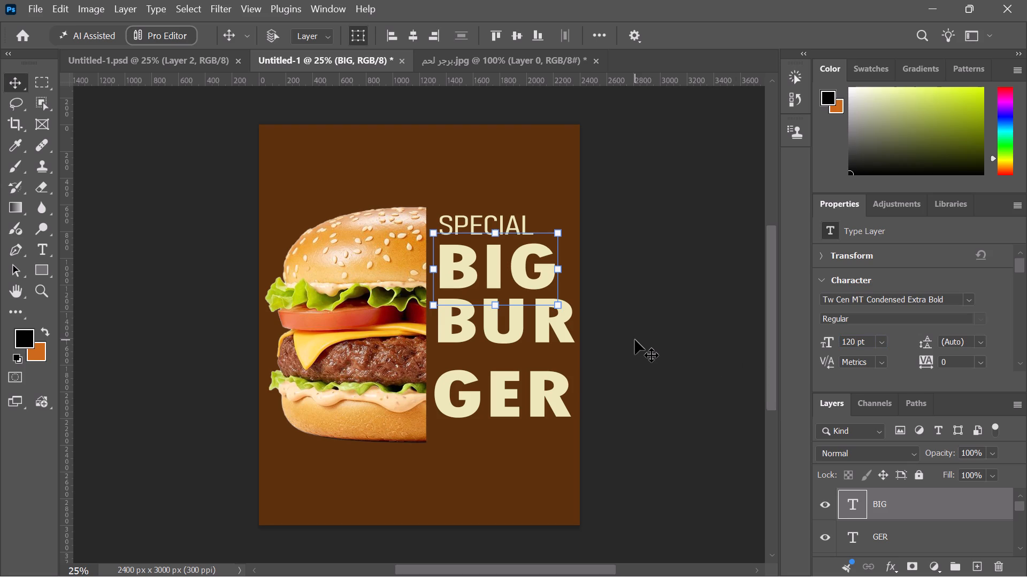
Set the BIG text's font size to 125 pt.
left_click(850, 343)
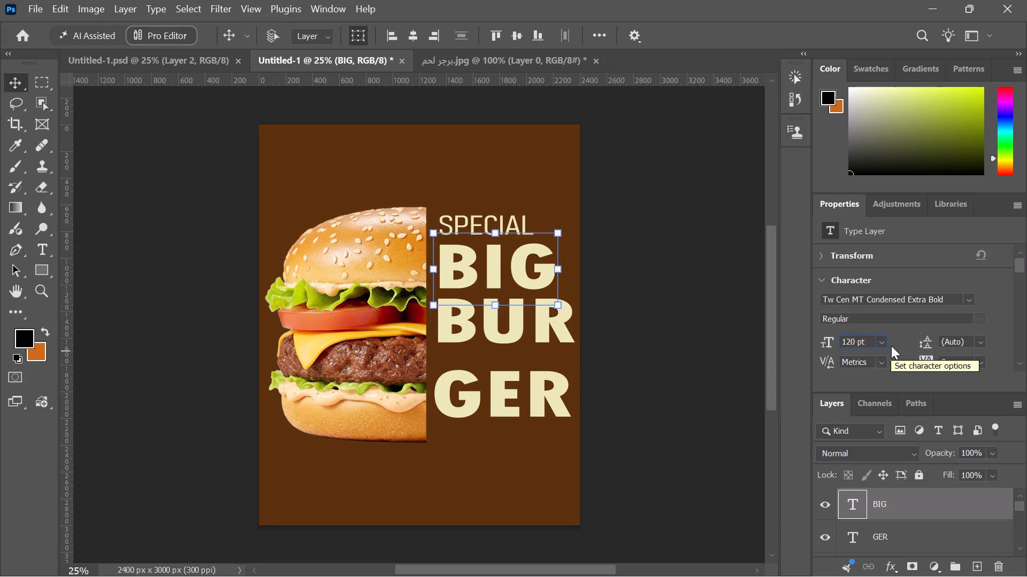
key("Right")
key("BackSpace")
key("5")
key("Return")
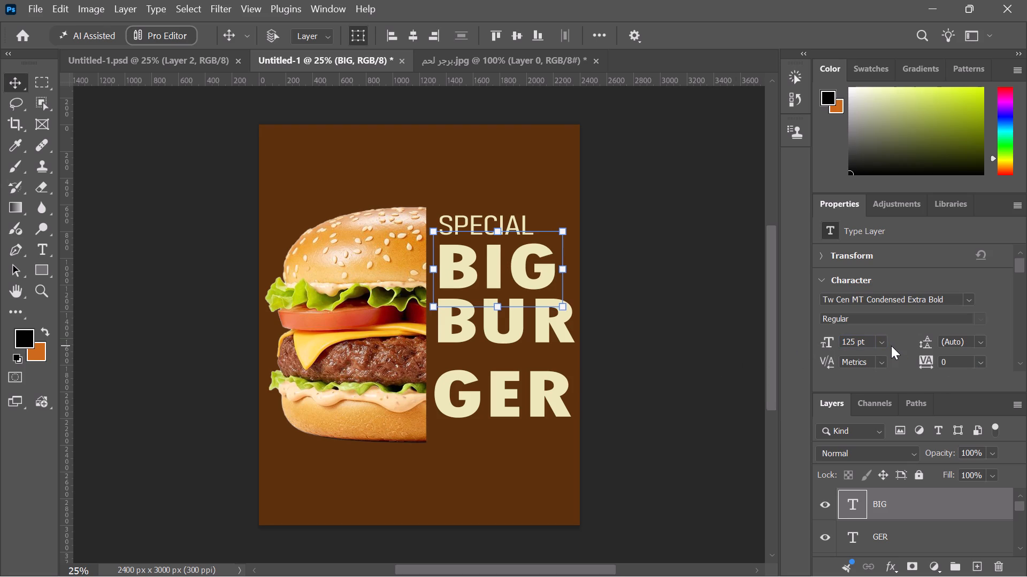
left_click(657, 302)
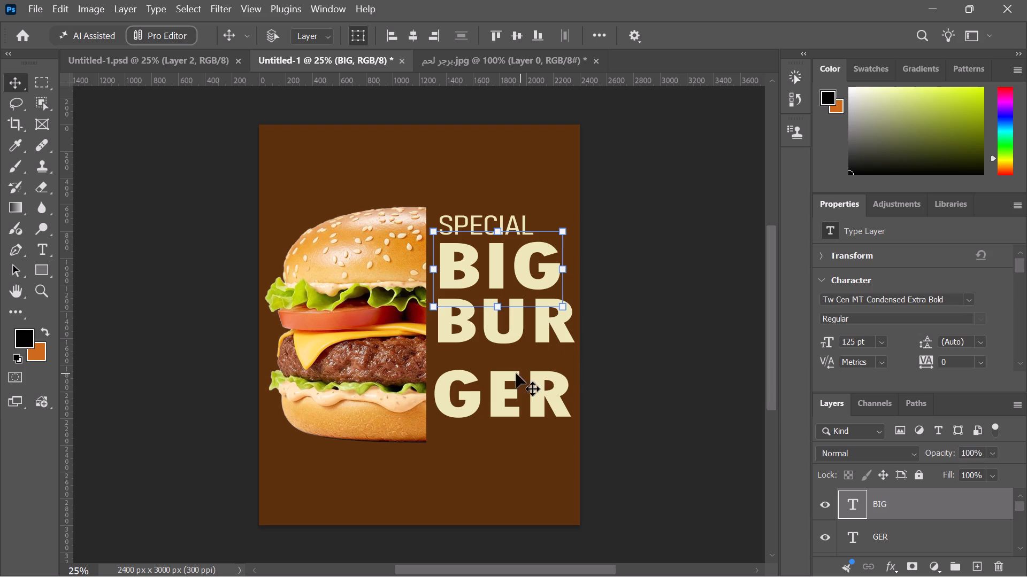
Shift the GER text about 9 px to the left, keeping it at the same height below BUR.
left_click(500, 339)
left_click(672, 286)
left_click(918, 533)
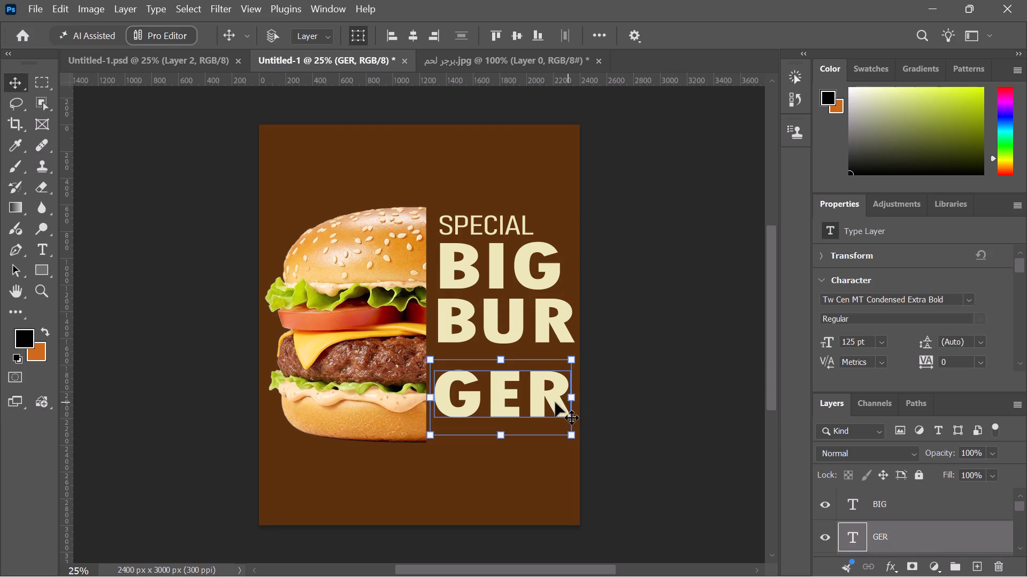
left_click(518, 403)
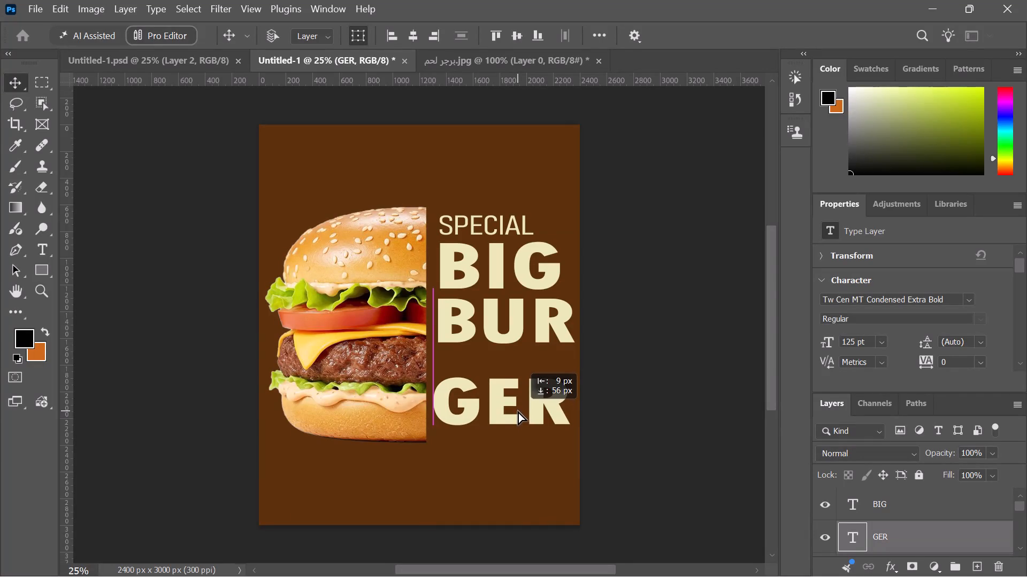
left_click(368, 401)
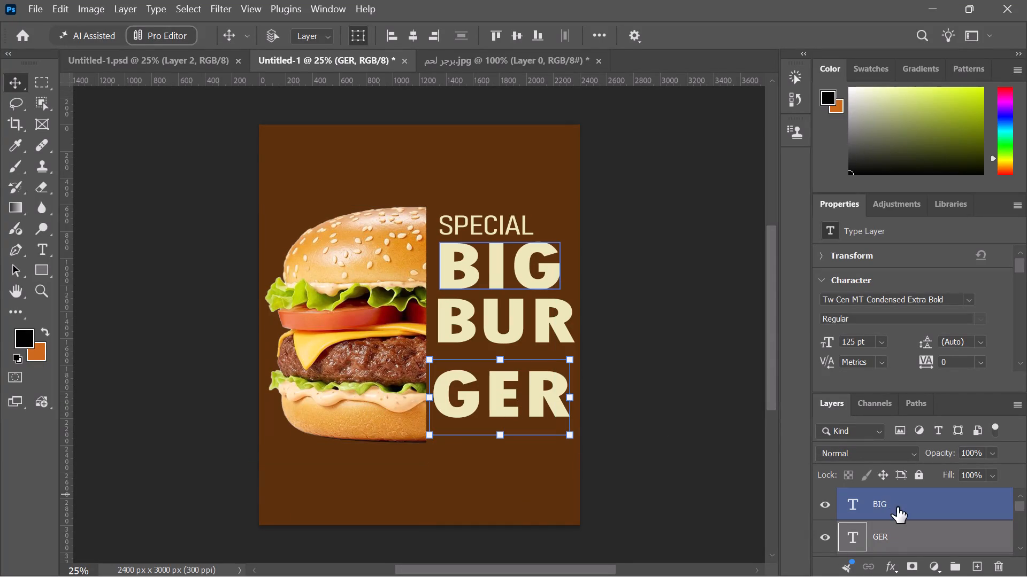
Scale the burger cutout down to about 93% and nudge it slightly right, closer to the headline.
scroll(897, 507, "down", 5)
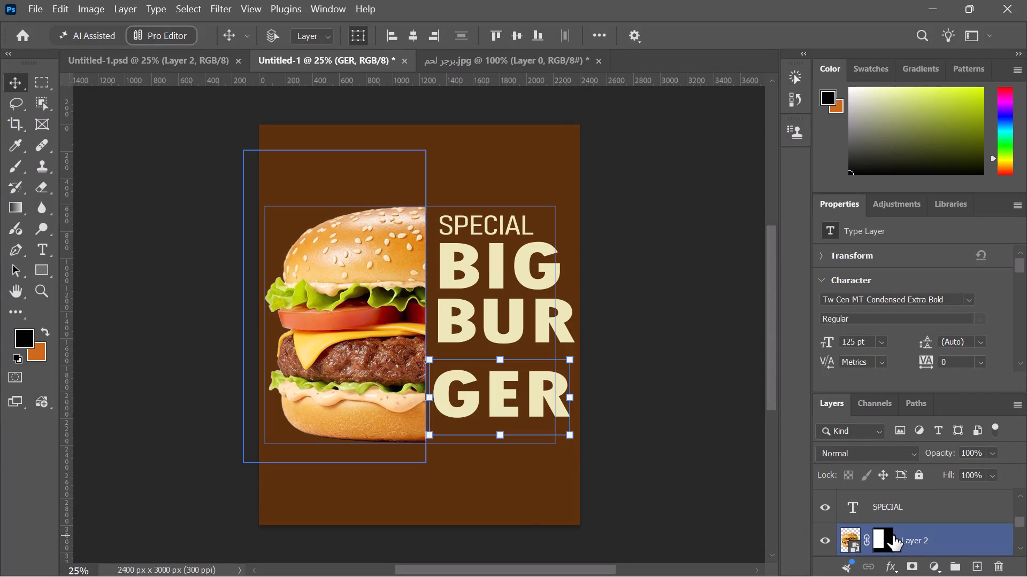
left_click(958, 531)
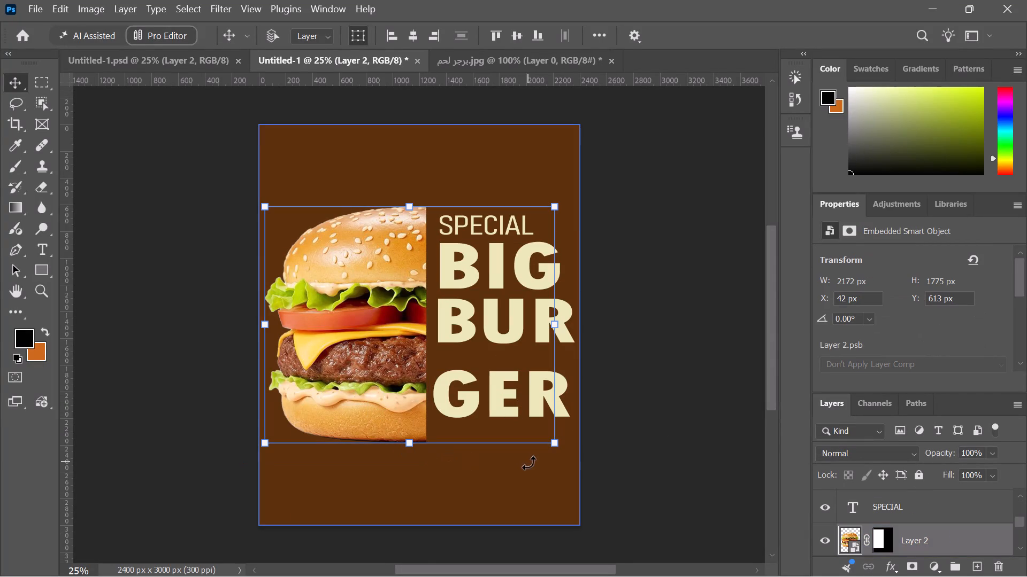
left_click_drag(555, 443, 534, 428)
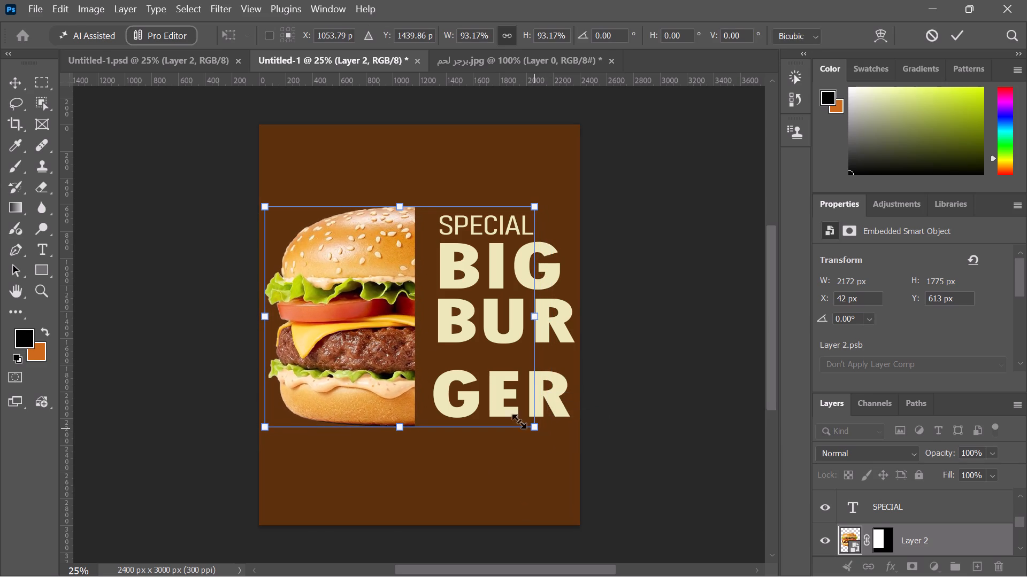
left_click_drag(349, 288, 357, 290)
Move the SPECIAL text slightly left and up so its left edge lines up with GER.
left_click(905, 511)
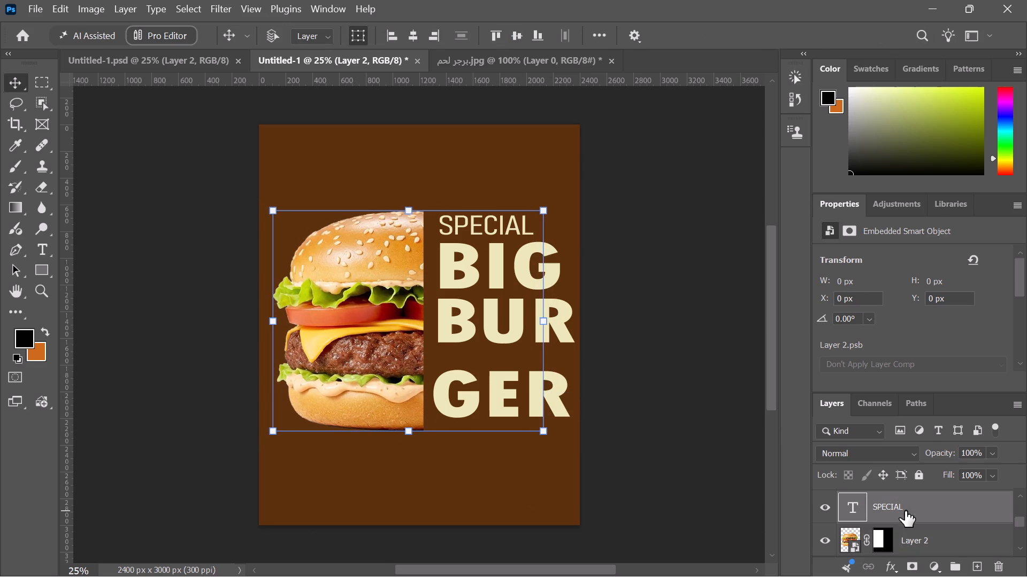
key("alt+Tab")
key("alt+shift+Tab")
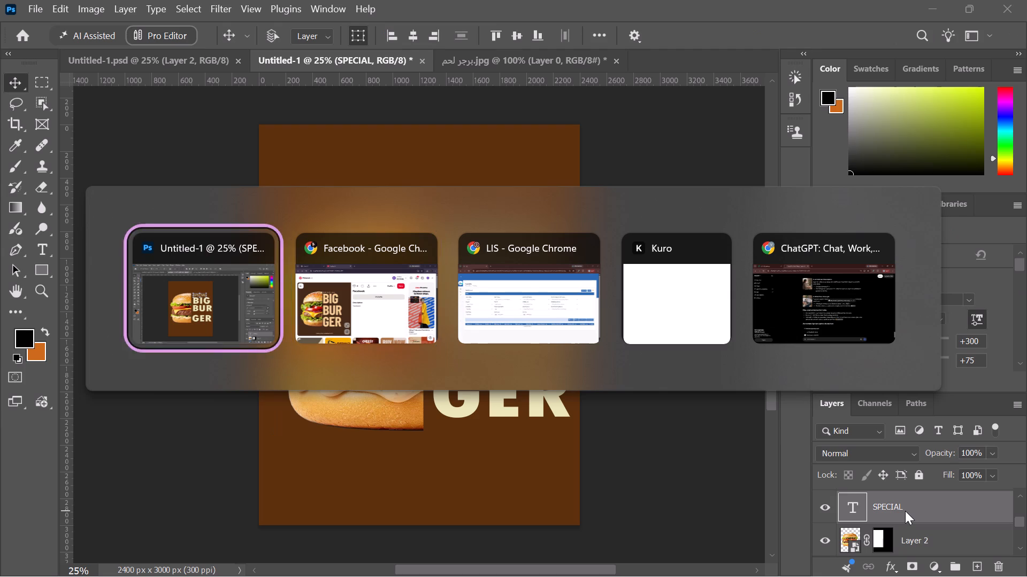
left_click(894, 513)
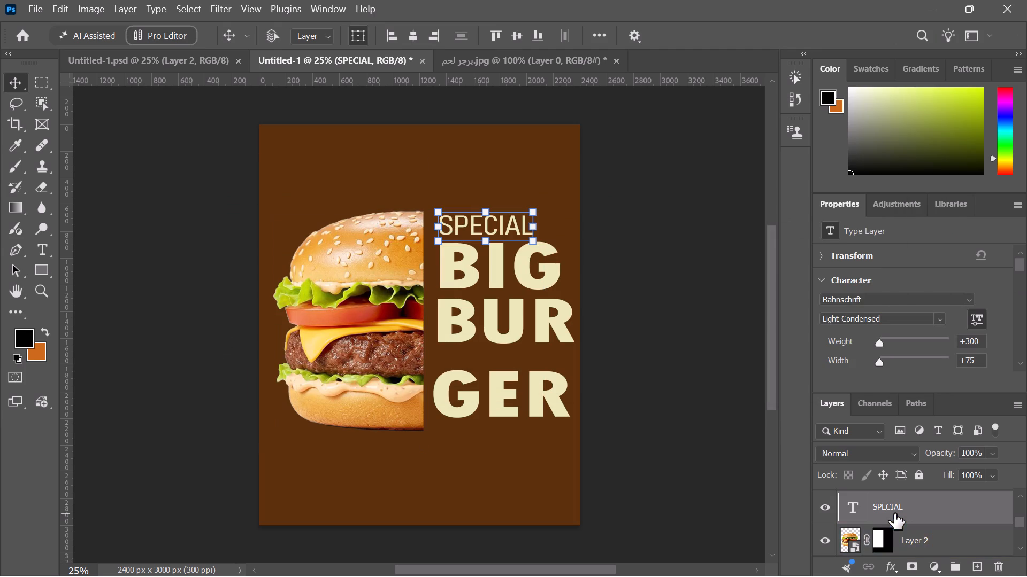
left_click(489, 225)
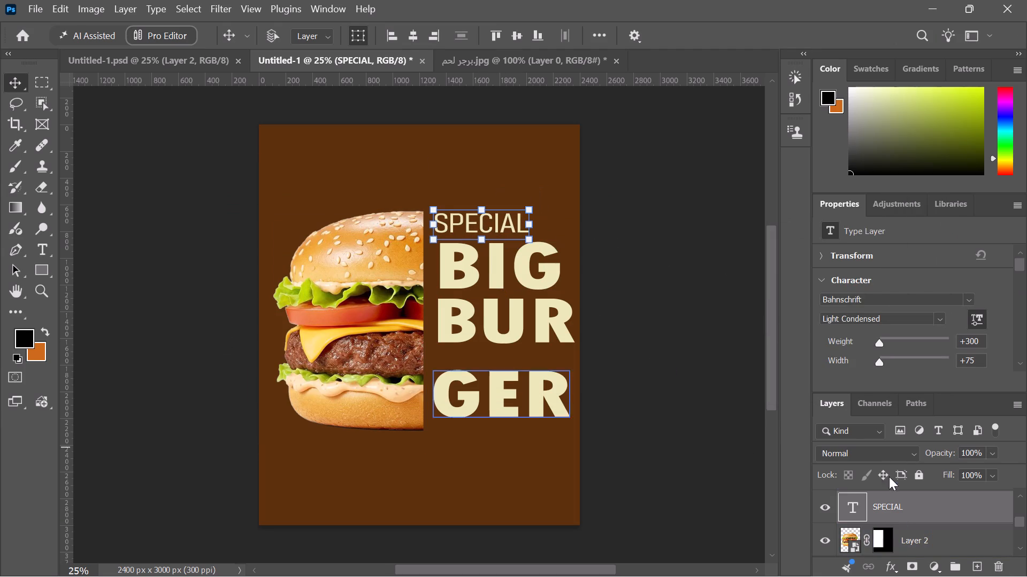
Shift the BIG text slightly left at the same height, lining its left edge up with SPECIAL.
scroll(894, 483, "up", 1)
scroll(908, 537, "up", 2)
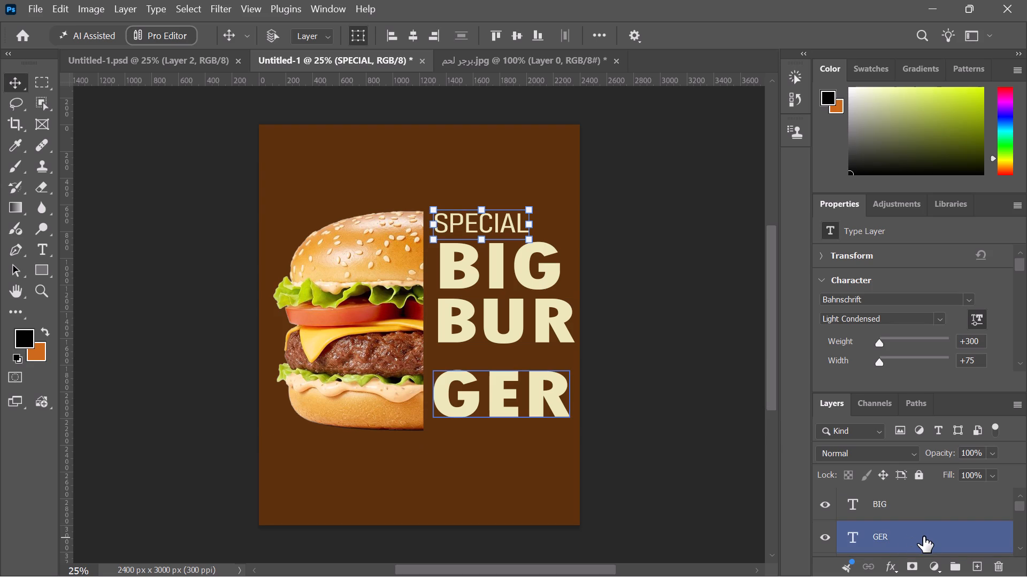
left_click(901, 504)
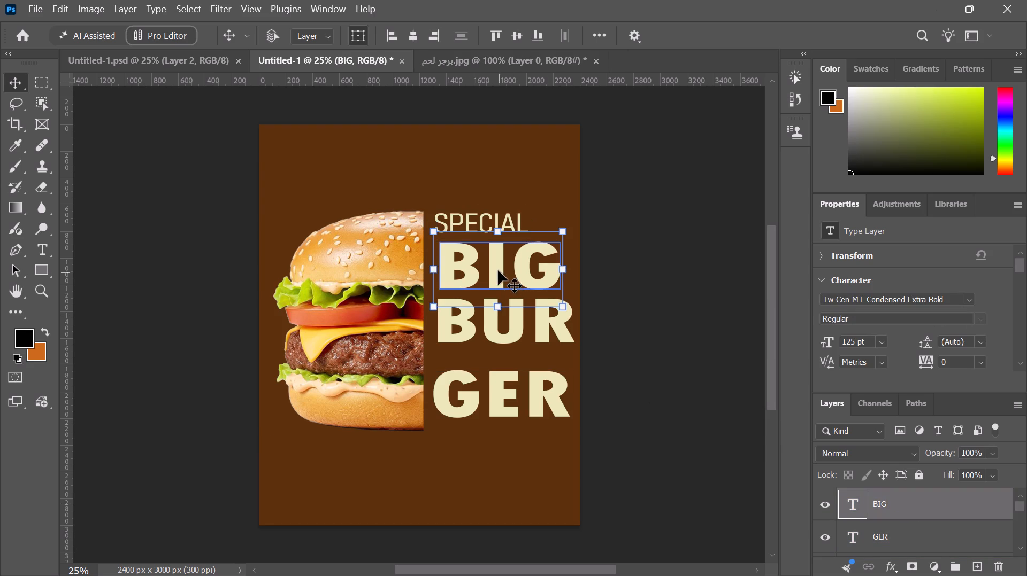
left_click_drag(495, 268, 489, 268)
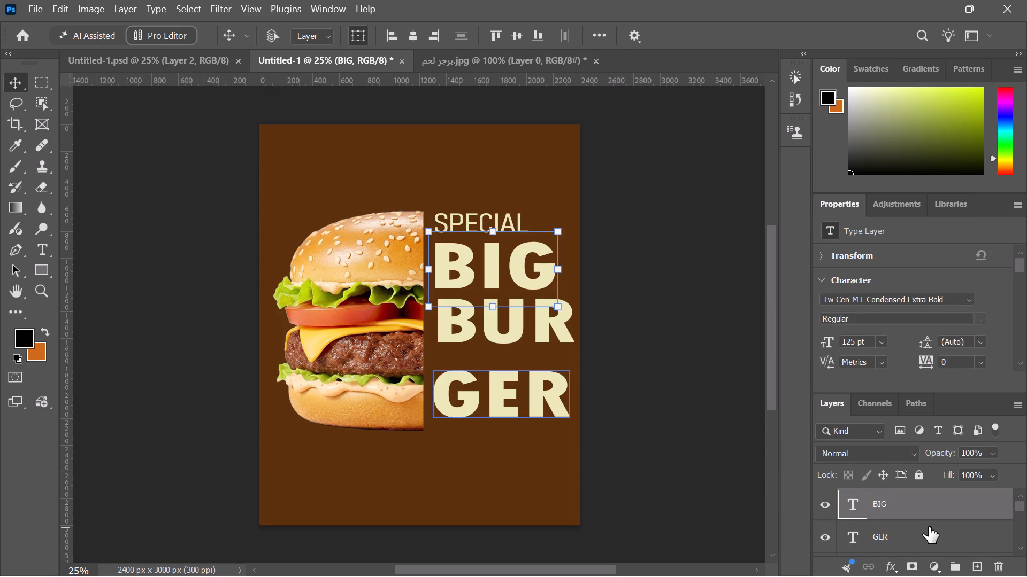
Shift the BUR text about 15 px to the left, keeping its height.
scroll(906, 535, "down", 1)
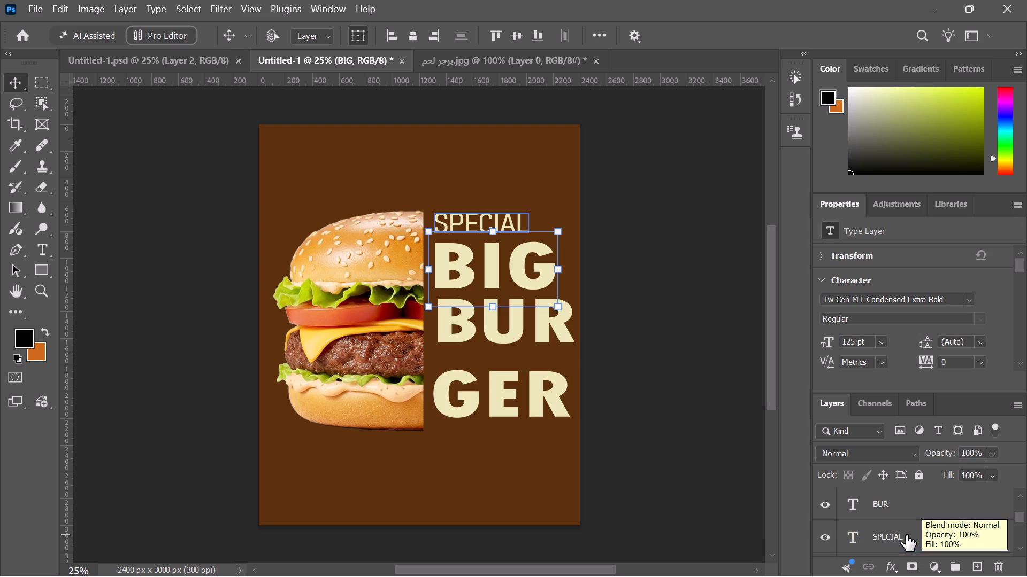
scroll(906, 535, "down", 2)
left_click(911, 501)
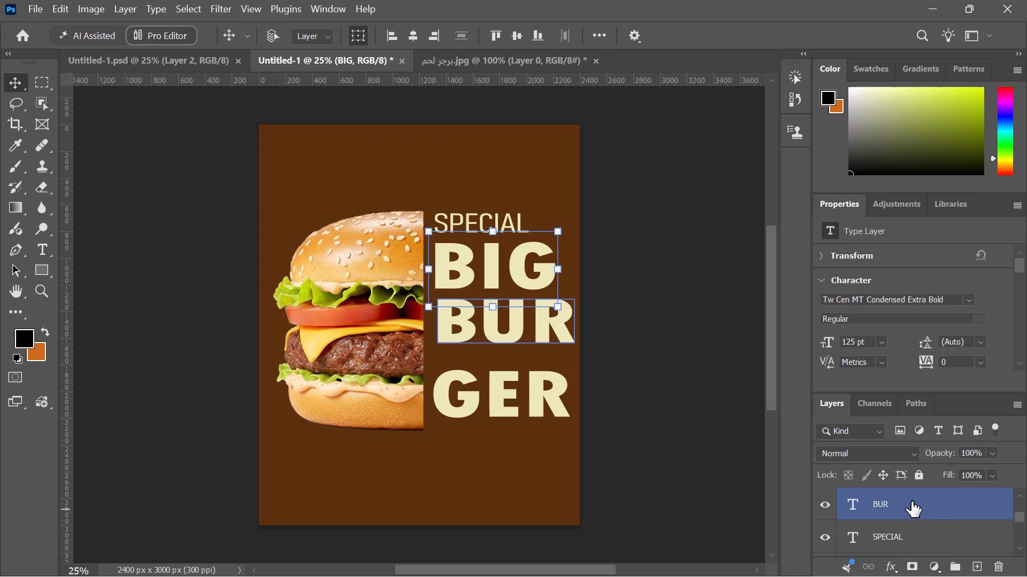
left_click(517, 310)
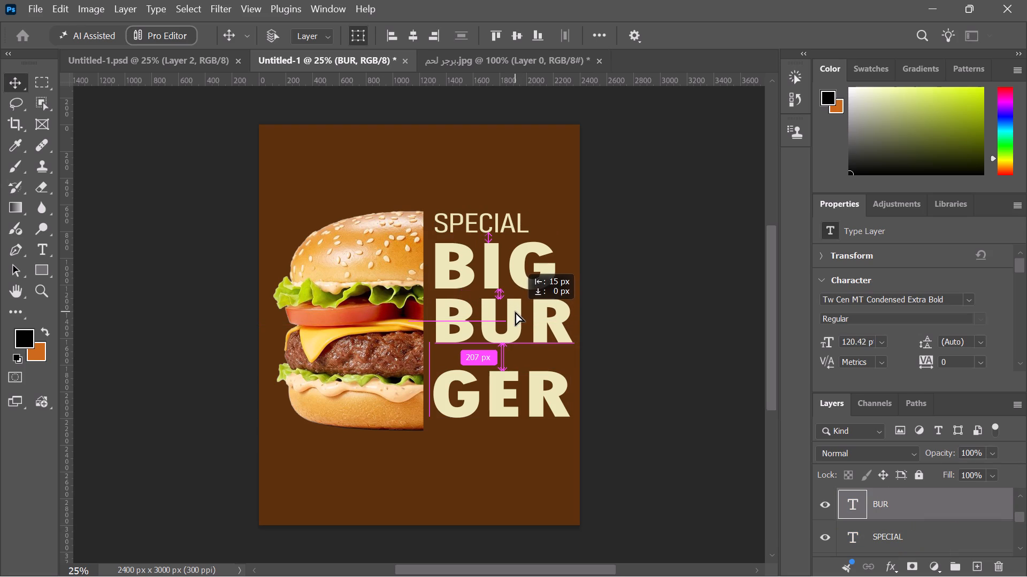
Shift the GER text about 7 px to the left, keeping its height.
scroll(919, 543, "down", 2)
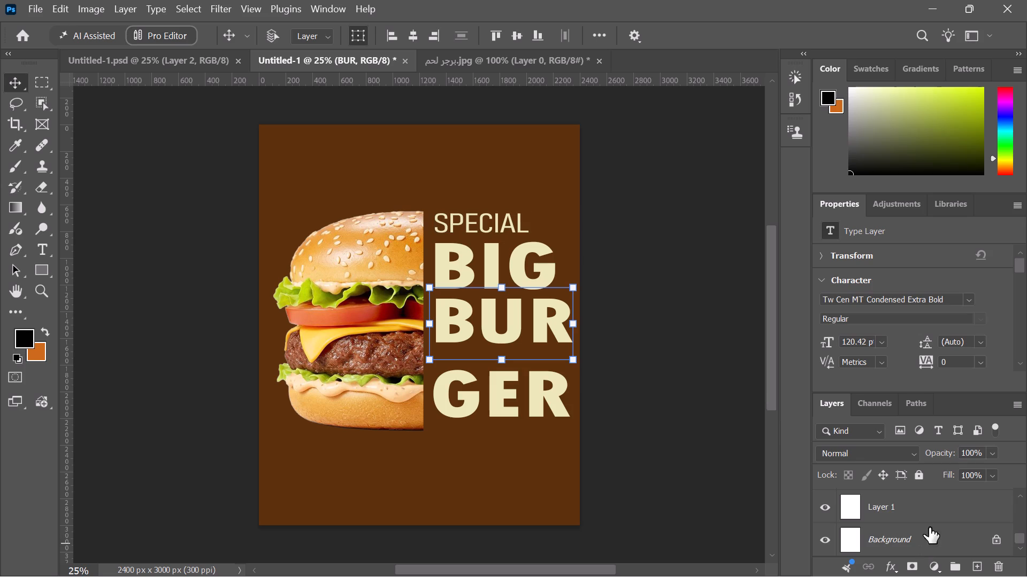
scroll(922, 507, "up", 3)
left_click(909, 531)
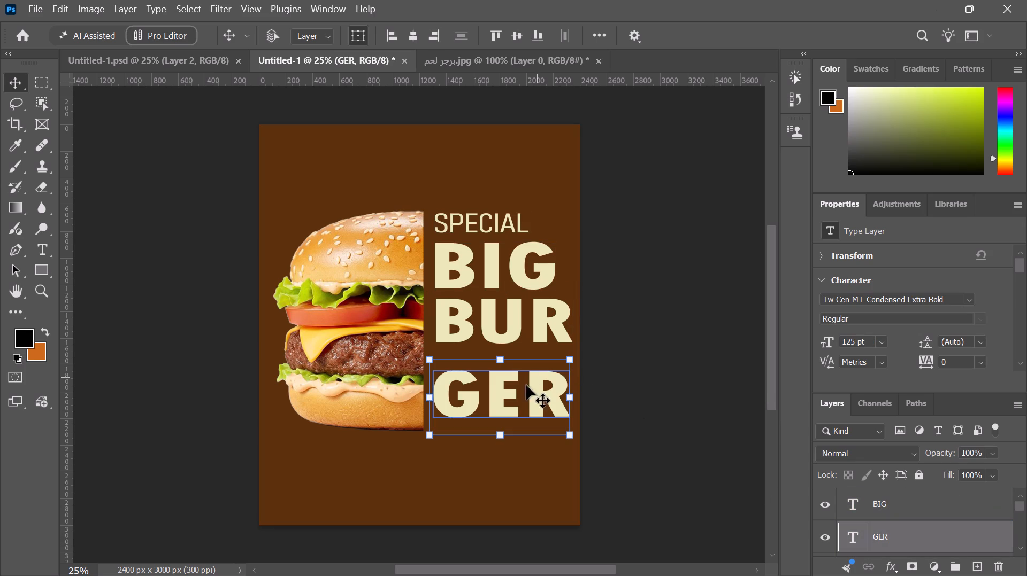
left_click(515, 393)
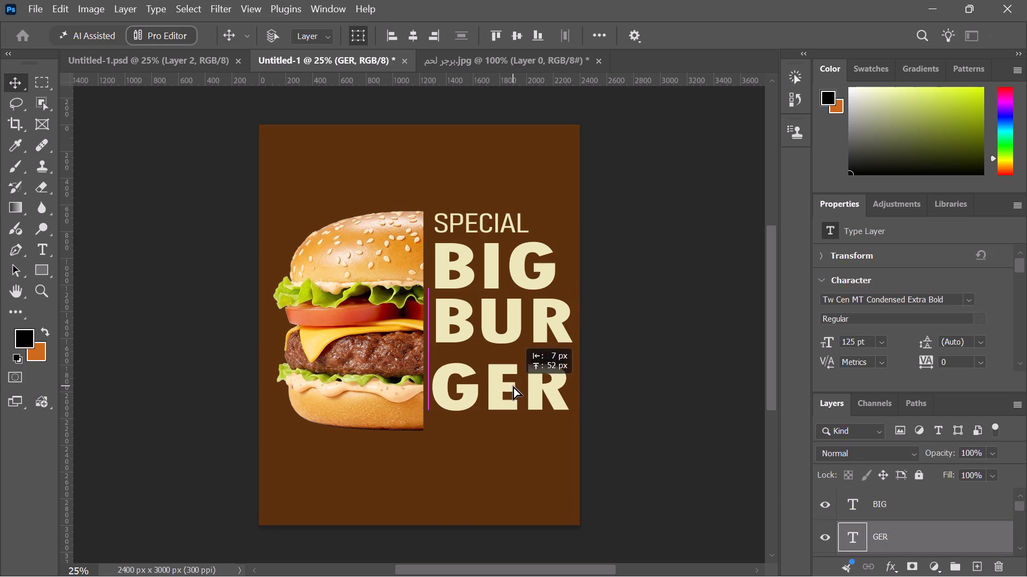
Move the BUR text down and slightly left so it sits midway between BIG and GER.
left_click(495, 319)
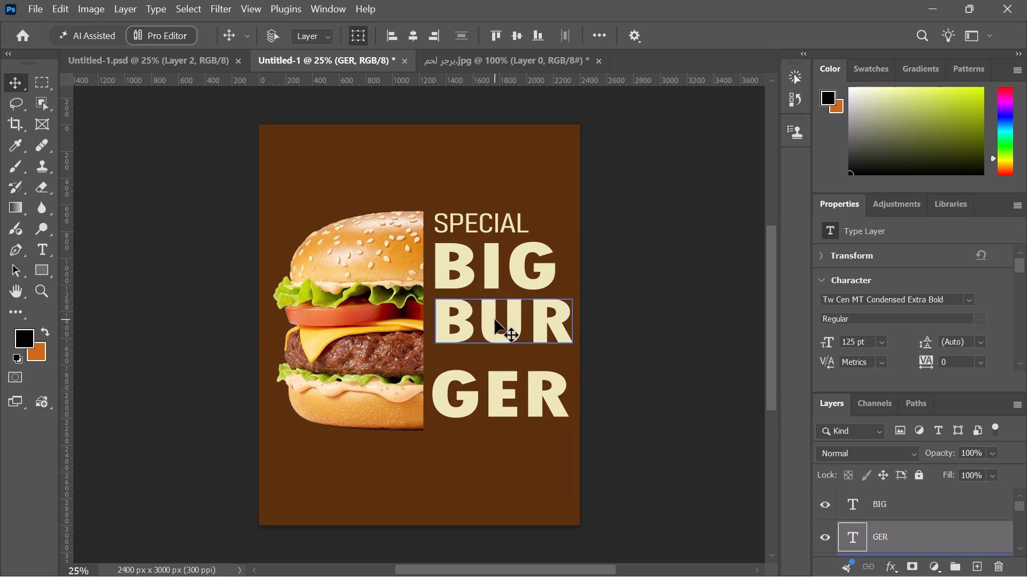
scroll(946, 527, "down", 1)
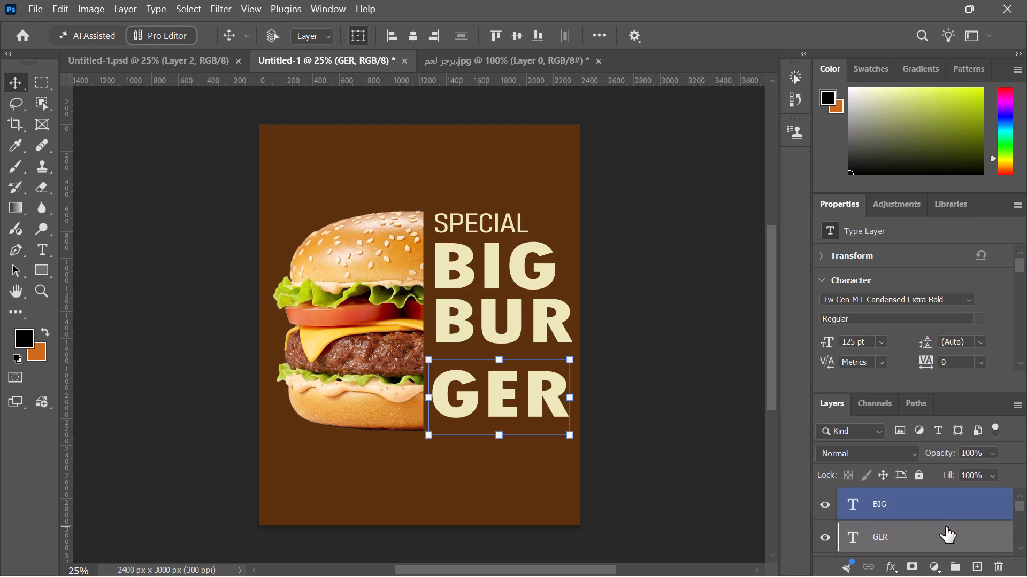
scroll(946, 527, "down", 1)
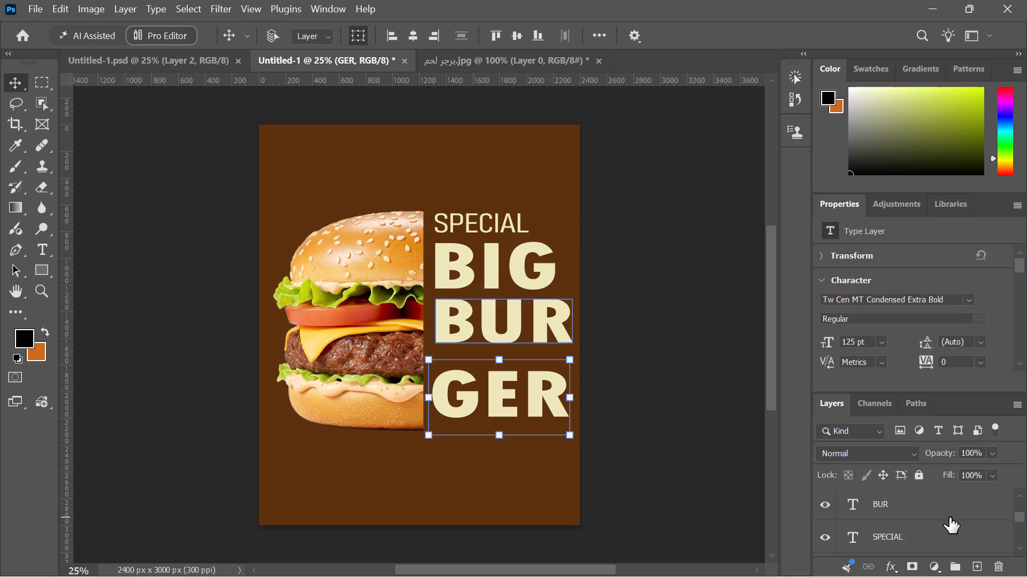
left_click(949, 517)
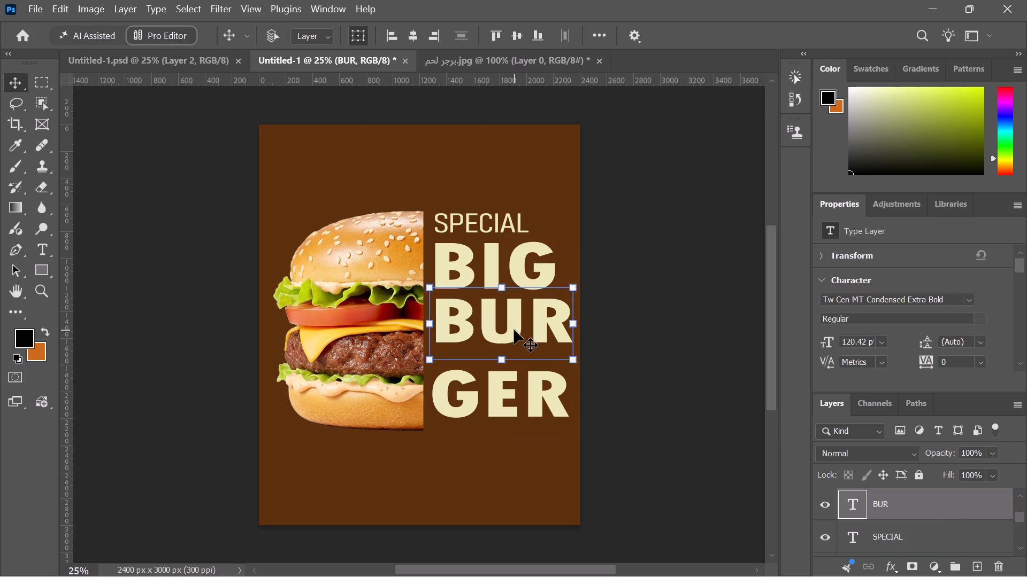
left_click_drag(514, 330, 512, 338)
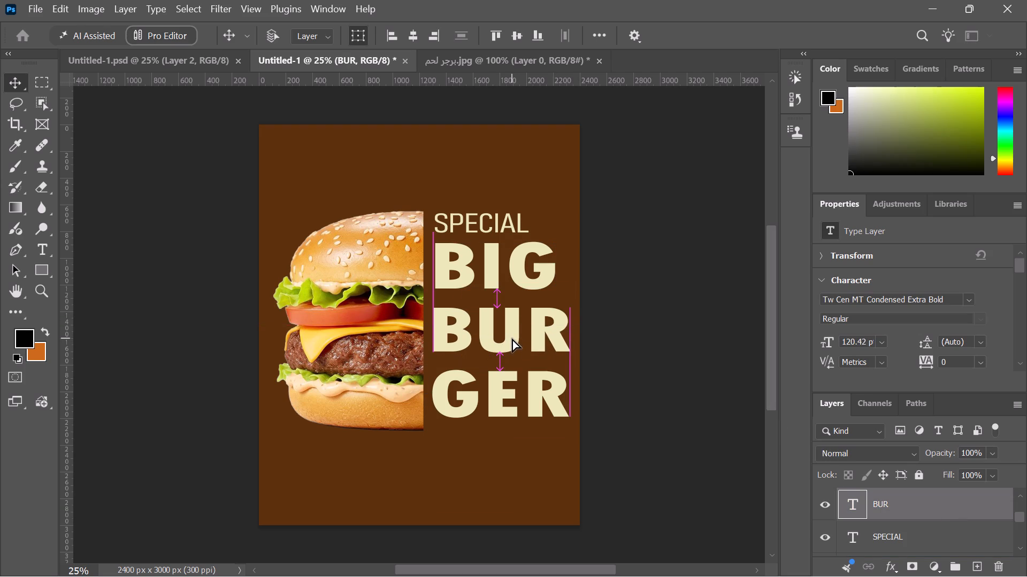
Move the BIG text slightly down, closer to BUR and further from SPECIAL.
left_click(924, 533)
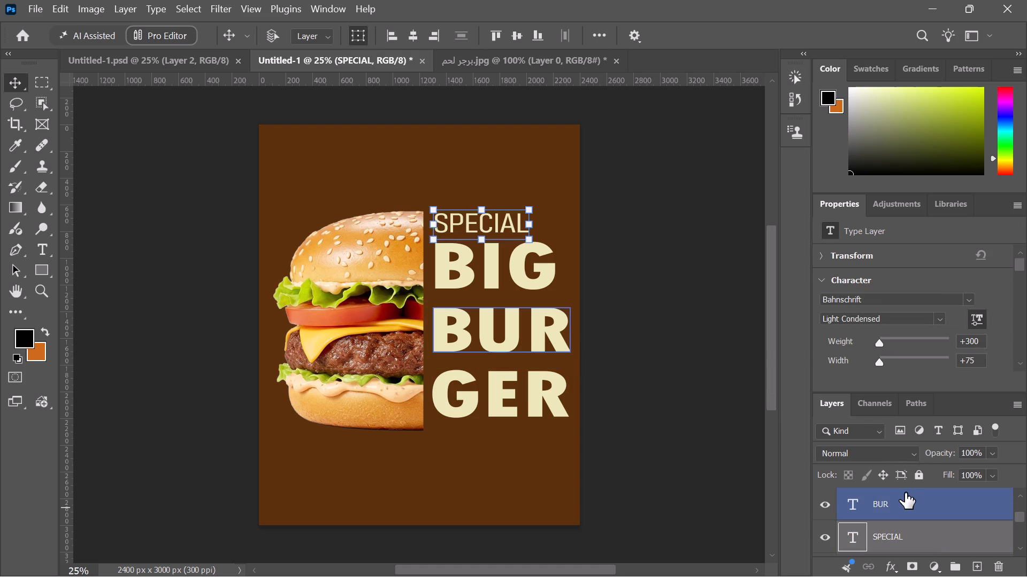
scroll(906, 493, "up", 4)
left_click(905, 500)
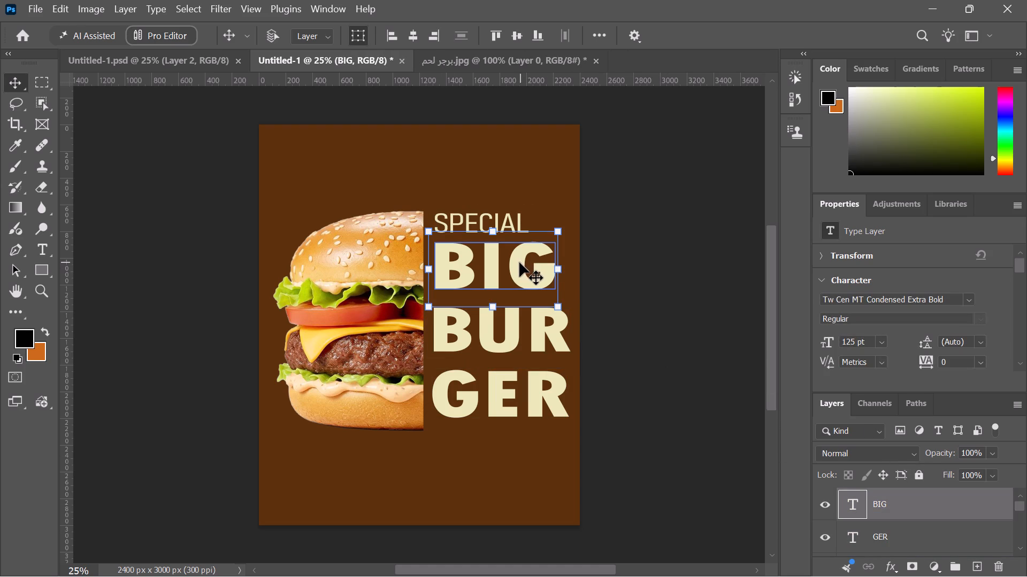
left_click_drag(519, 262, 519, 267)
left_click(656, 270)
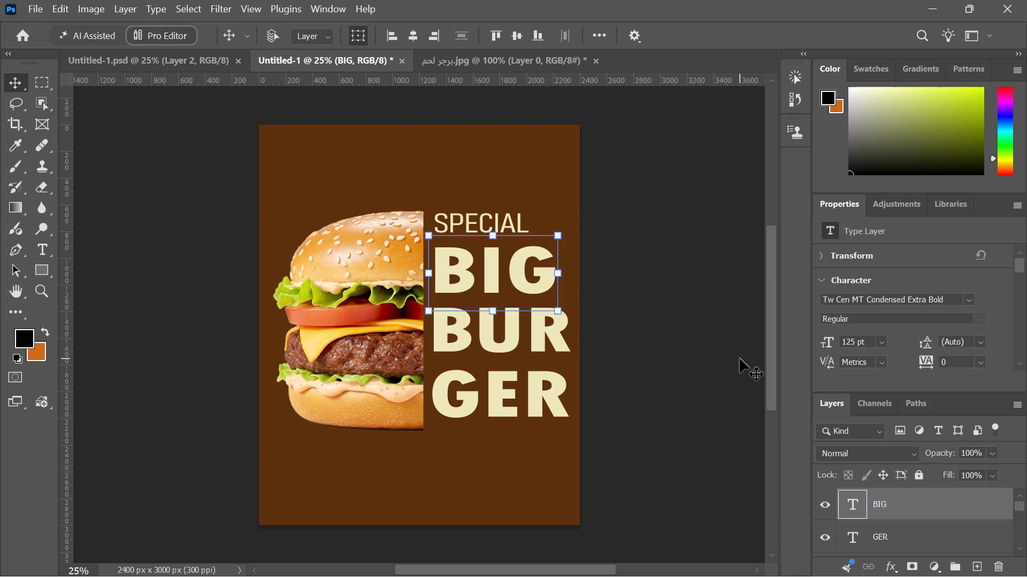
left_click(740, 358)
left_click(684, 390)
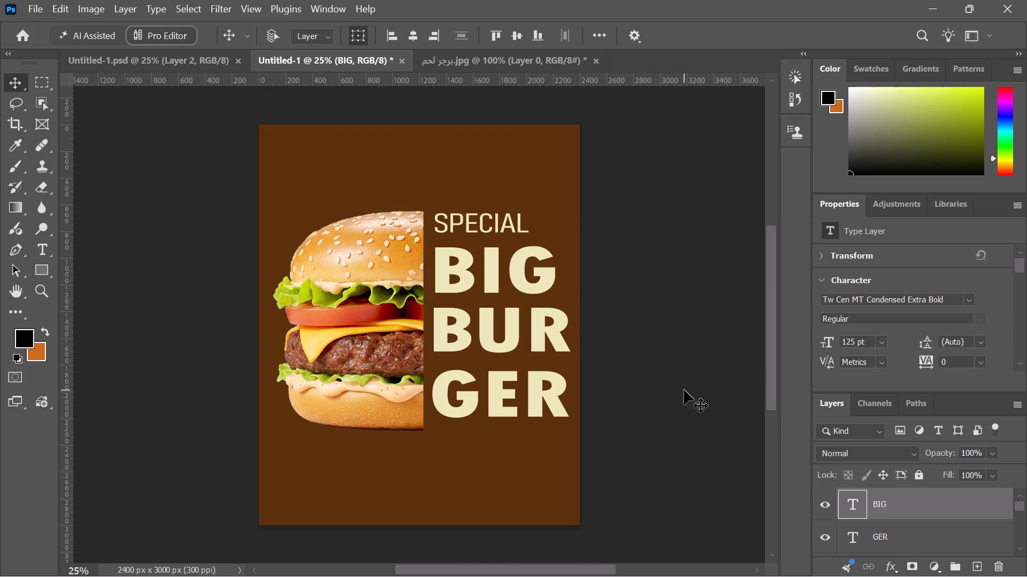
triple_click(684, 390)
key("Return")
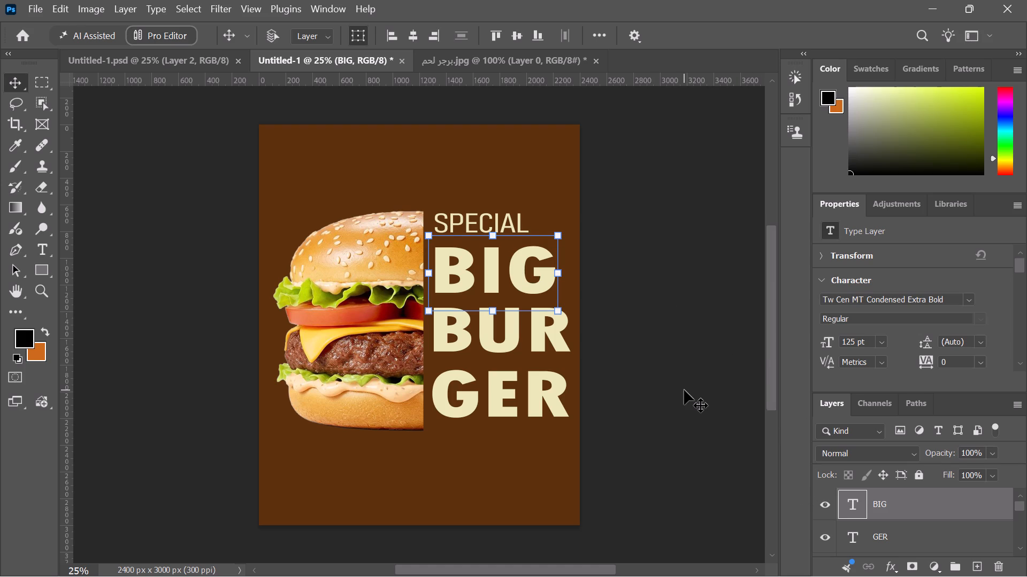
Switch between the Pinterest reference in Chrome and the Photoshop poster to compare the headline lettering and layout.
left_click(38, 83)
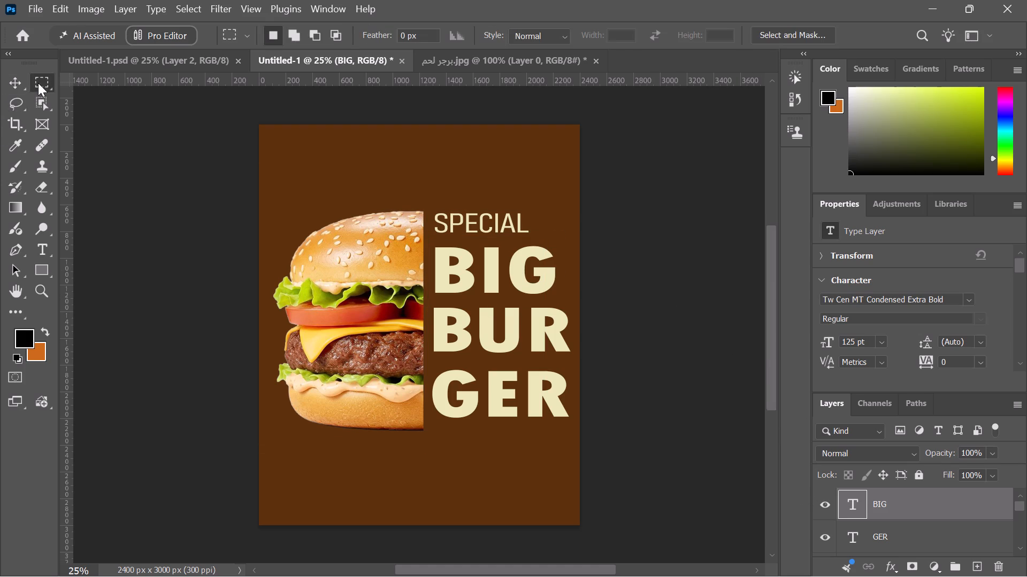
key("alt+Tab")
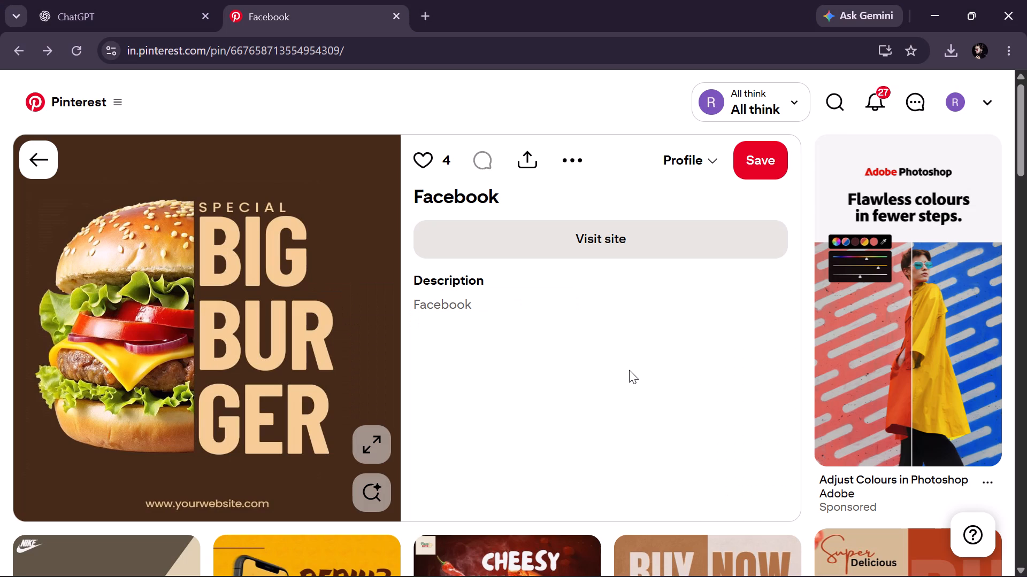
key("alt+Tab")
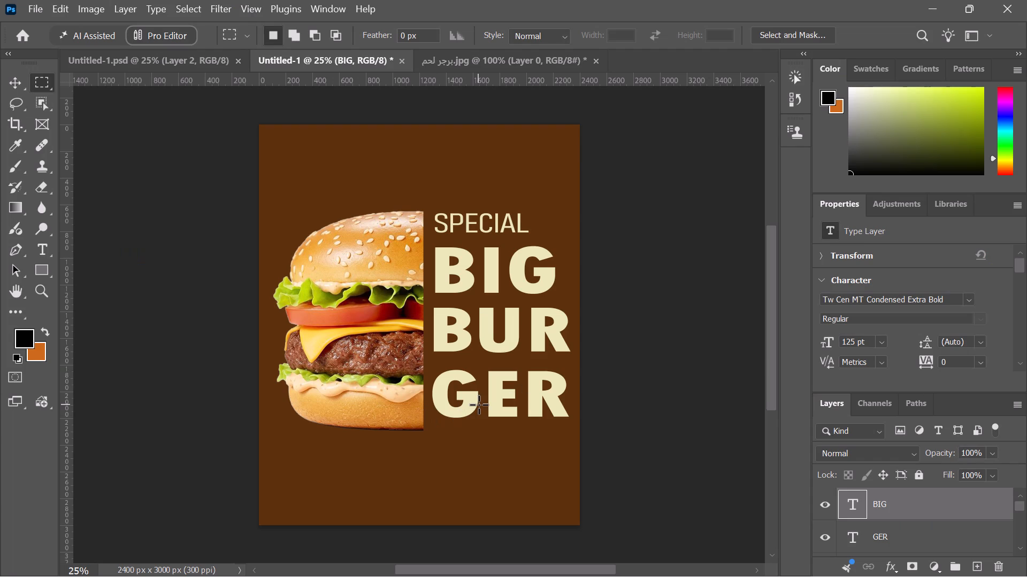
key("alt+Tab")
key("alt+Tab")
key("alt+Tab")
key("alt+Tab")
key("alt+Tab")
key("alt+Tab")
key("alt+Tab")
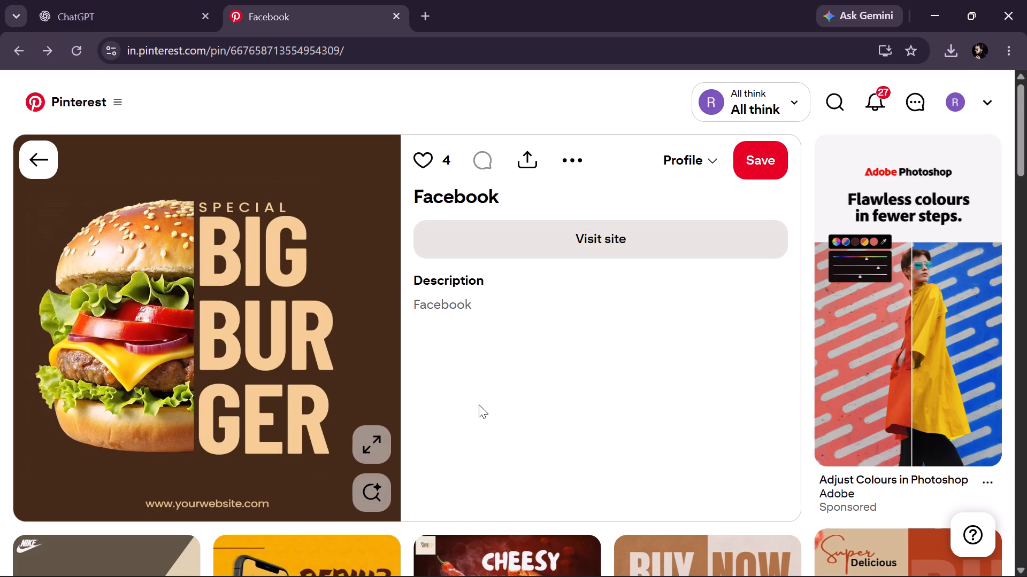
key("alt+Tab")
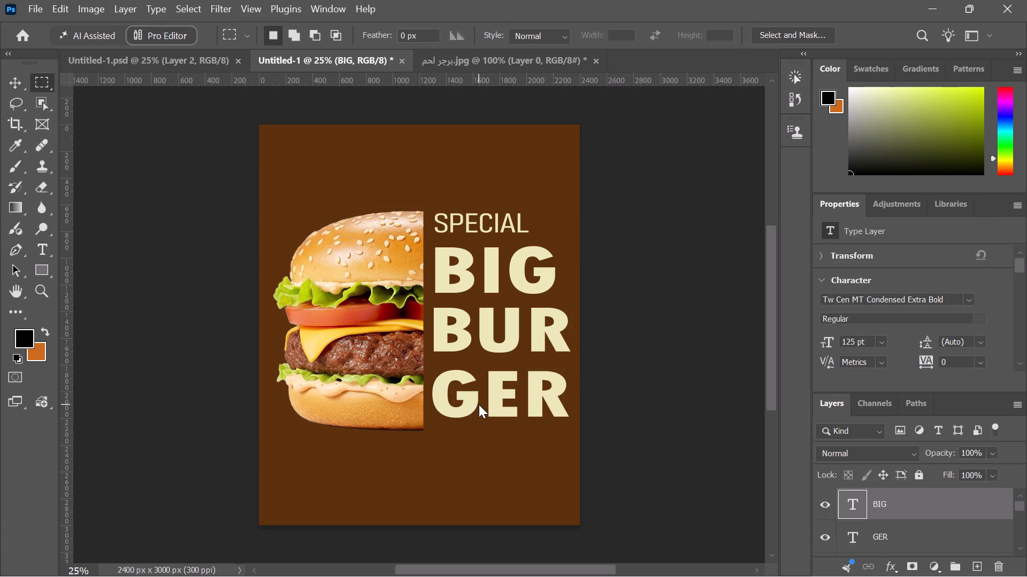
Preview alternative typefaces on the GER text by browsing the installed fonts through Franklin Gothic and Gabriola, keeping the current font.
double_click(498, 396)
key("v")
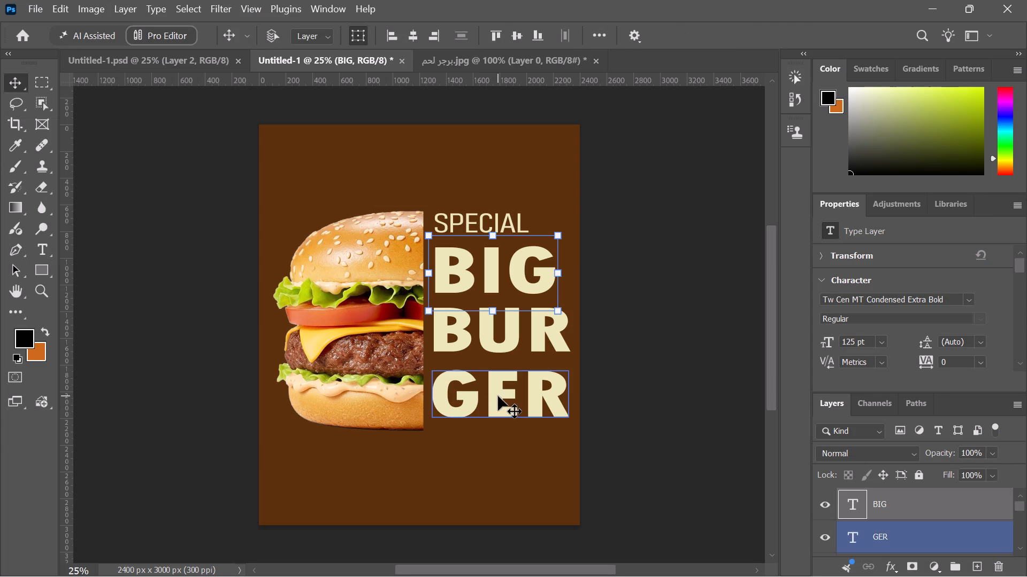
triple_click(498, 396)
left_click(498, 396)
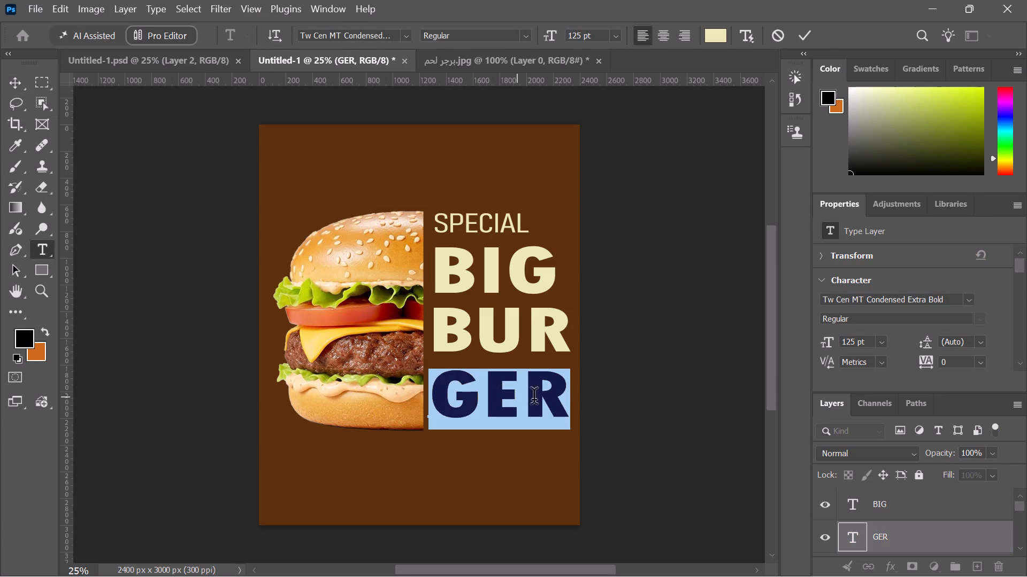
left_click(407, 35)
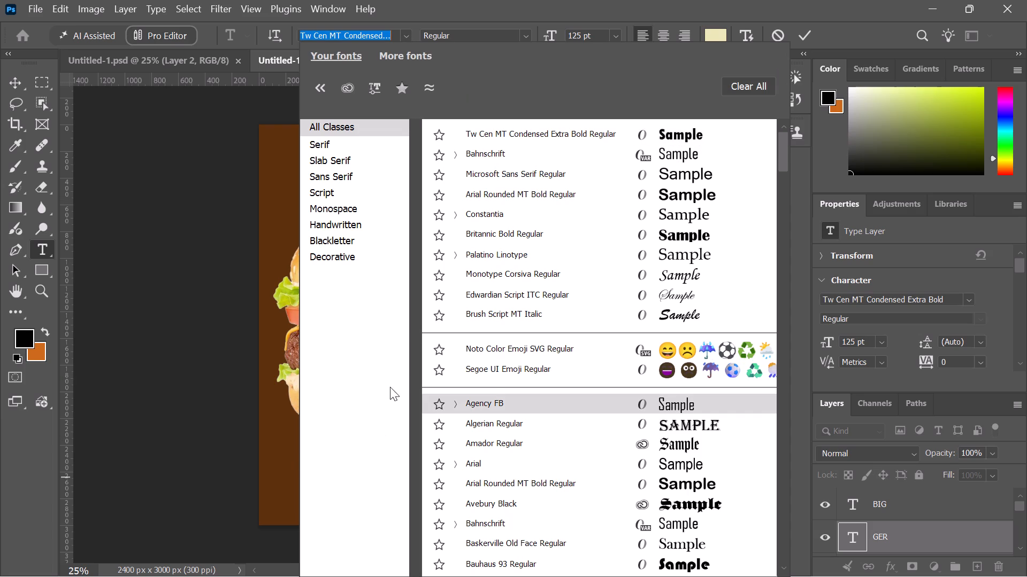
left_click(481, 58)
left_click(405, 31)
left_click_drag(531, 567, 567, 552)
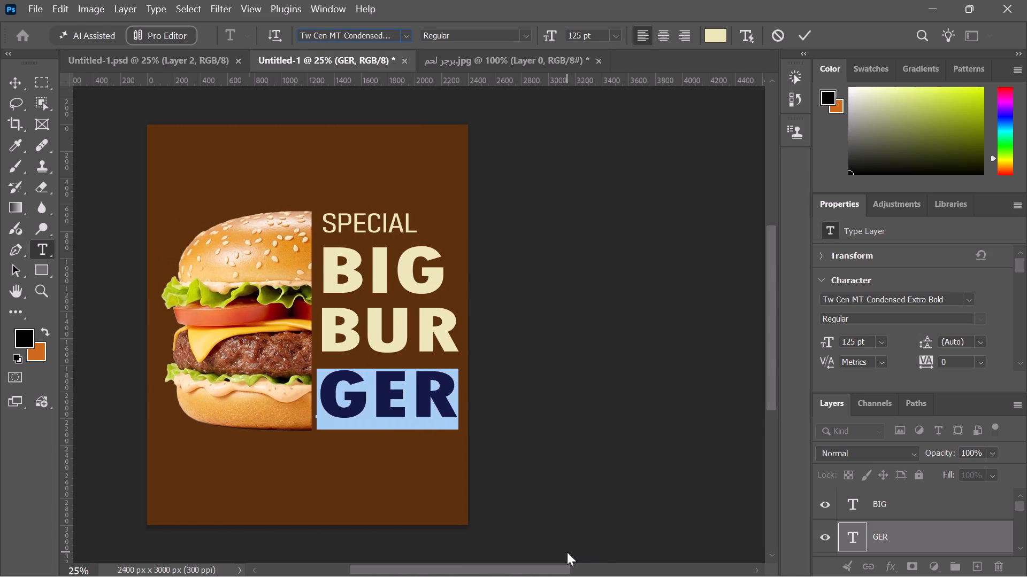
left_click_drag(567, 552, 587, 552)
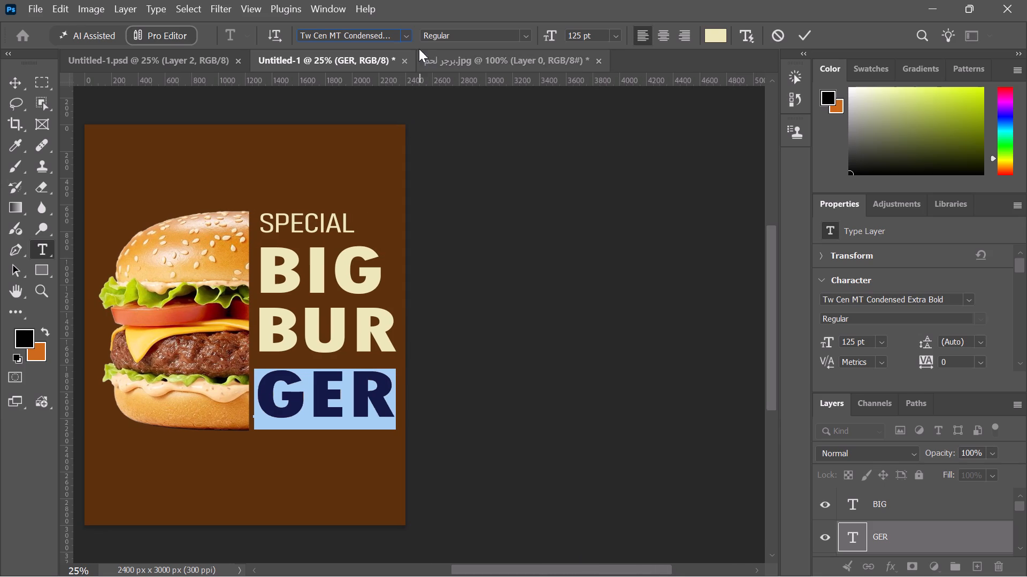
left_click(410, 29)
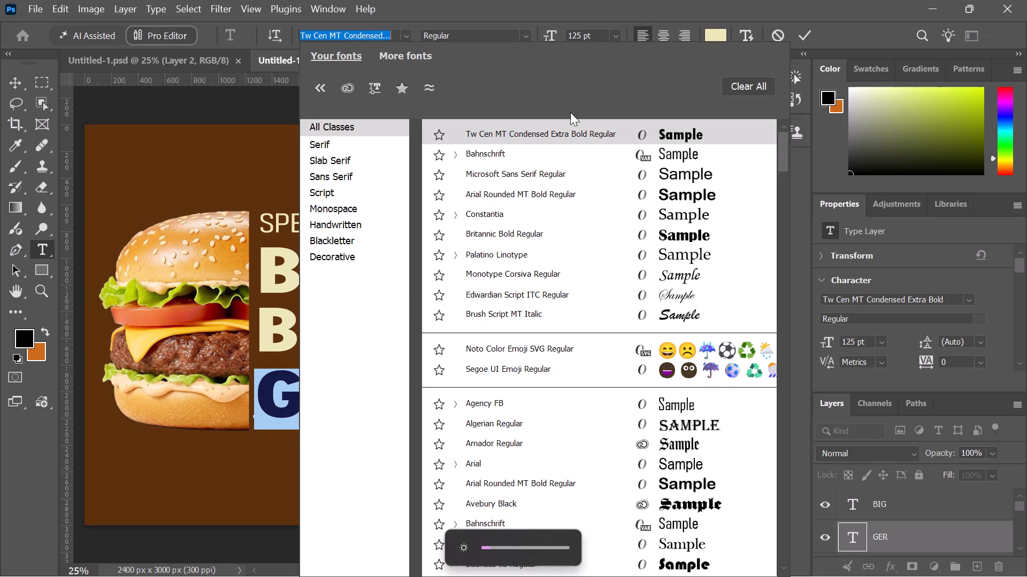
scroll(648, 407, "down", 3)
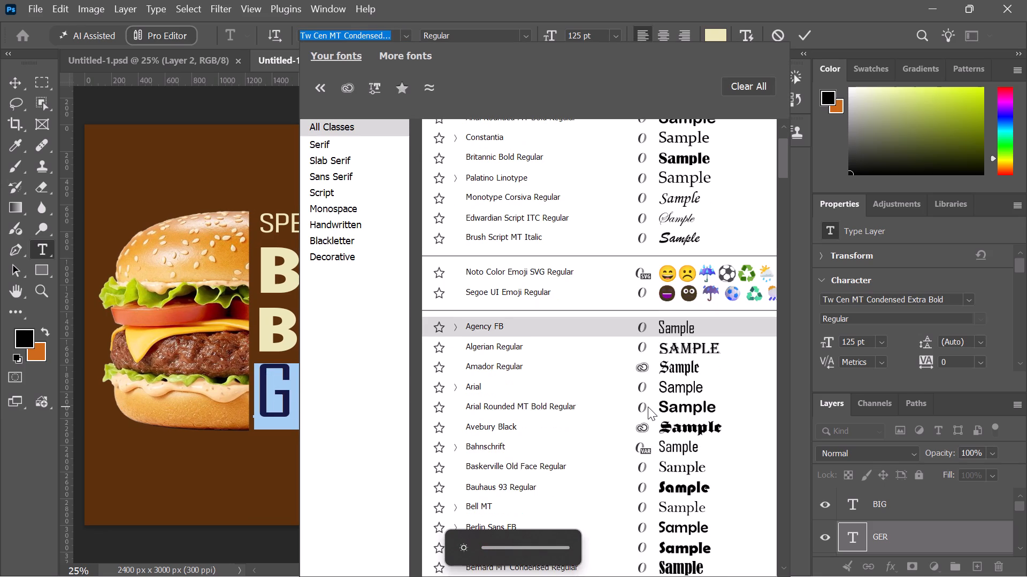
scroll(648, 407, "down", 5)
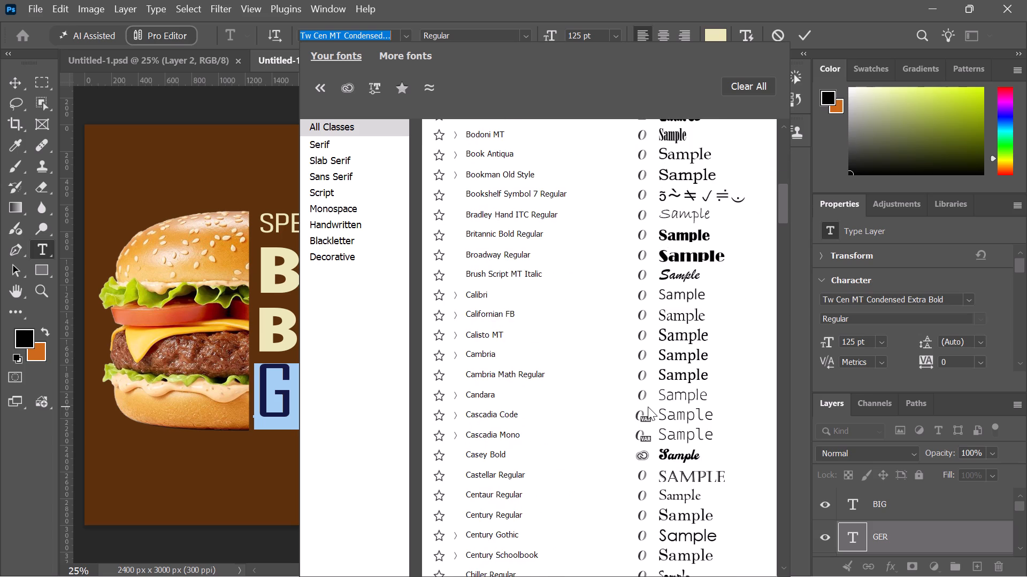
scroll(648, 407, "down", 4)
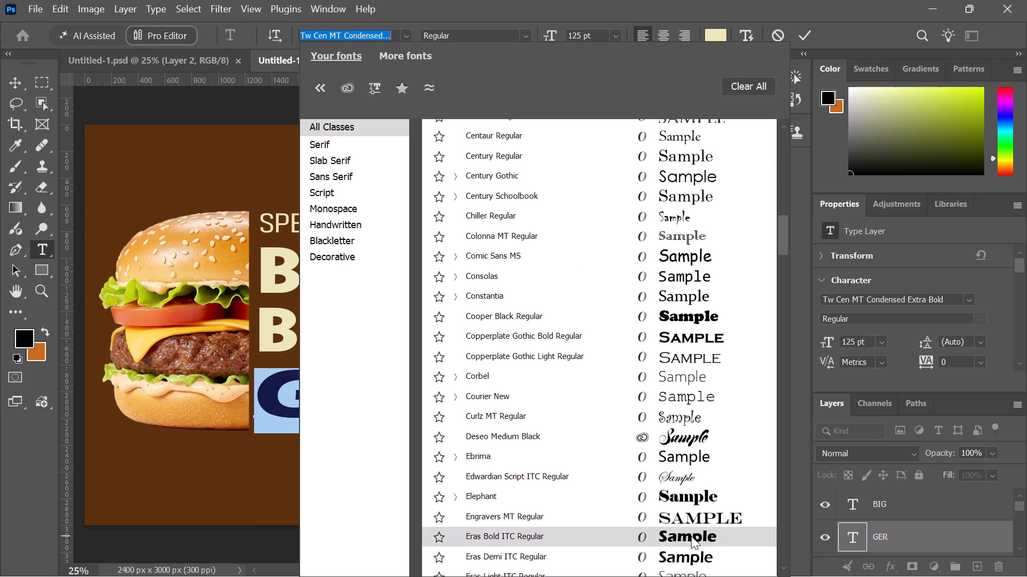
scroll(691, 557, "down", 1)
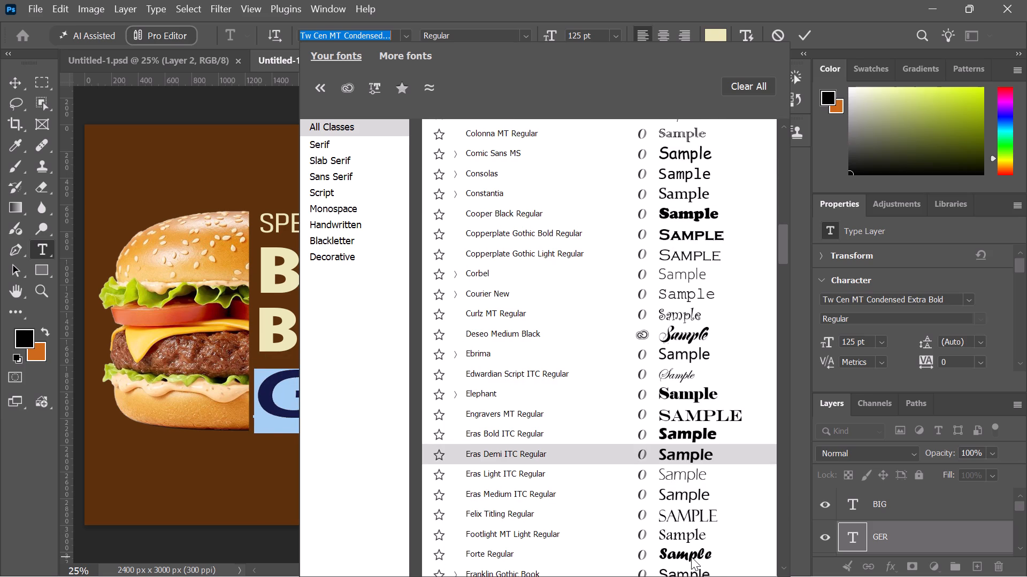
scroll(691, 557, "down", 1)
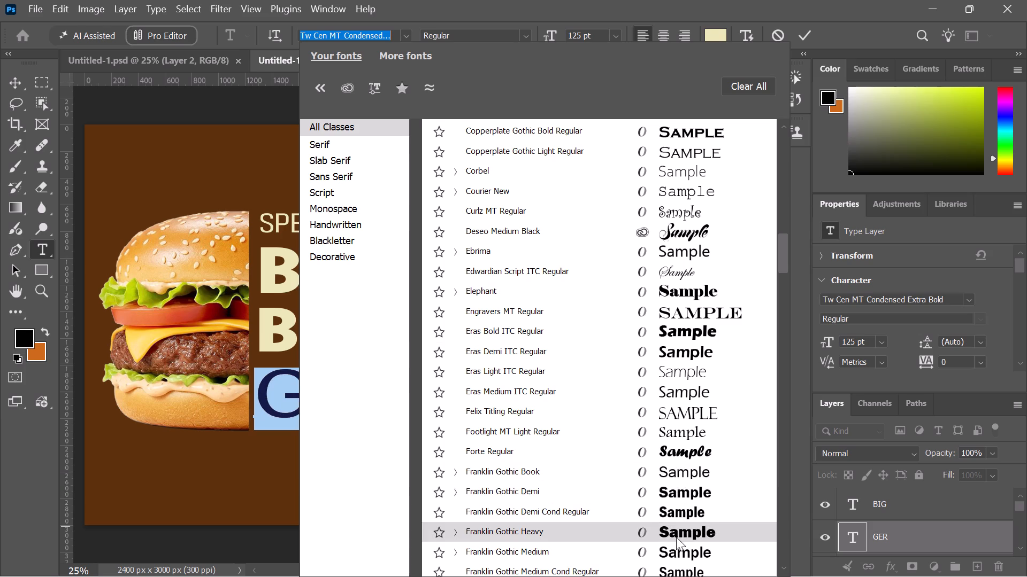
scroll(676, 557, "down", 1)
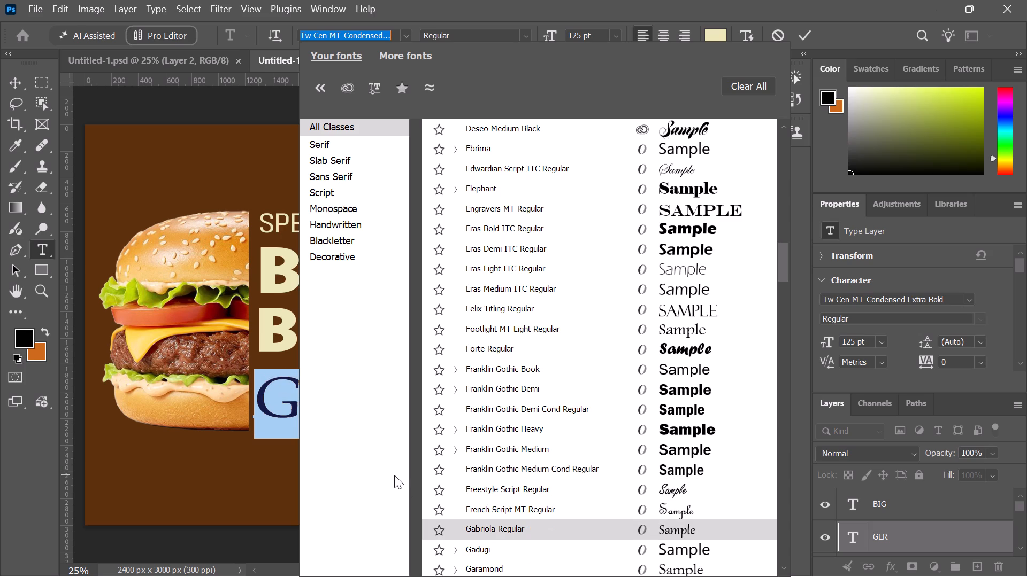
left_click(403, 33)
left_click(600, 224)
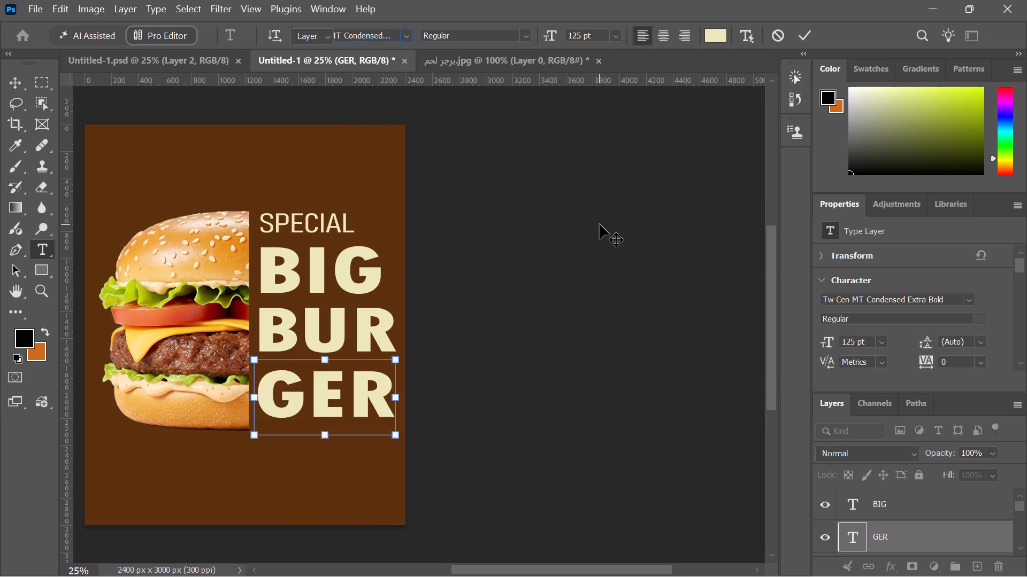
double_click(600, 224)
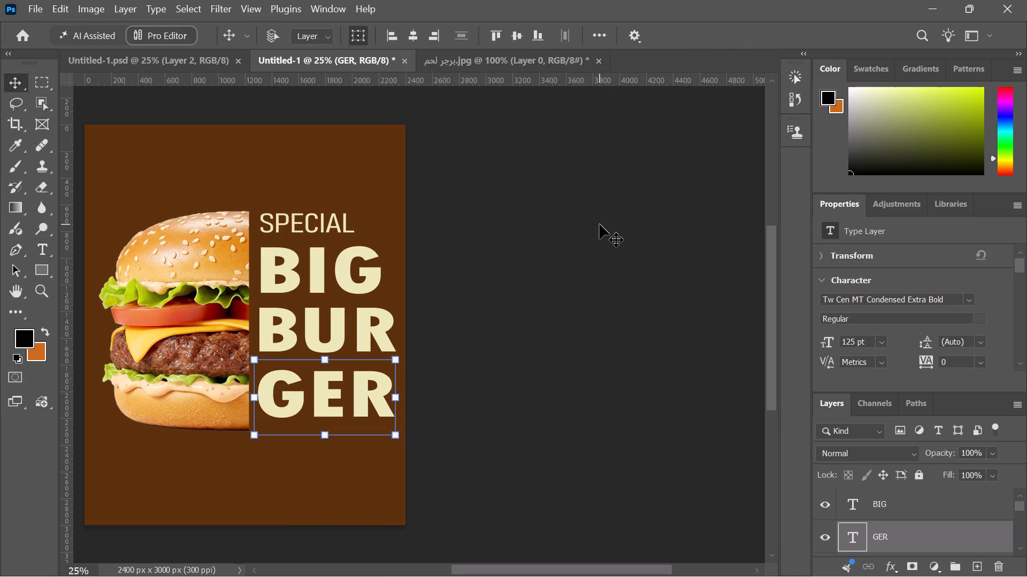
key("Return")
key("alt+Tab")
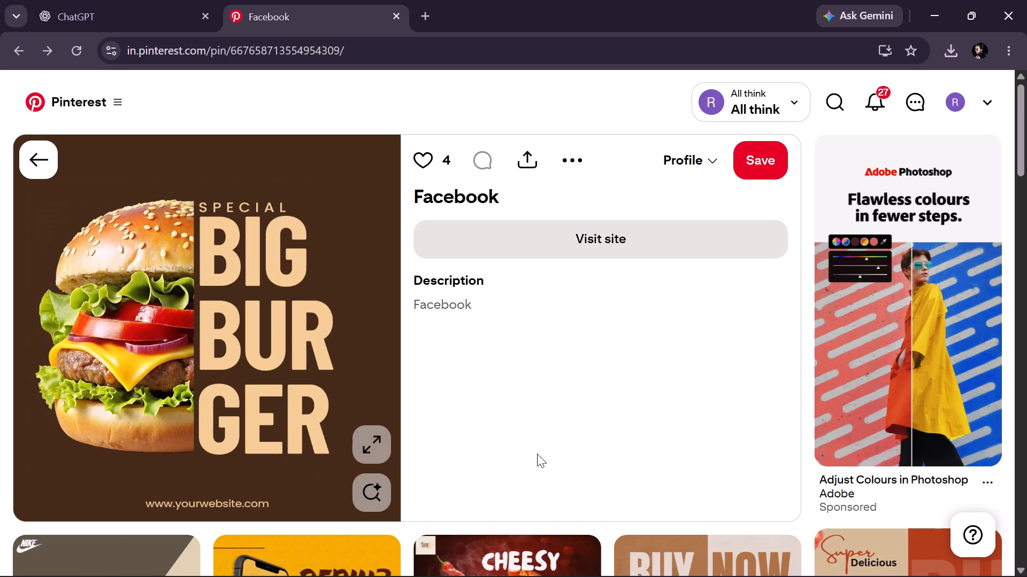
key("alt+Tab")
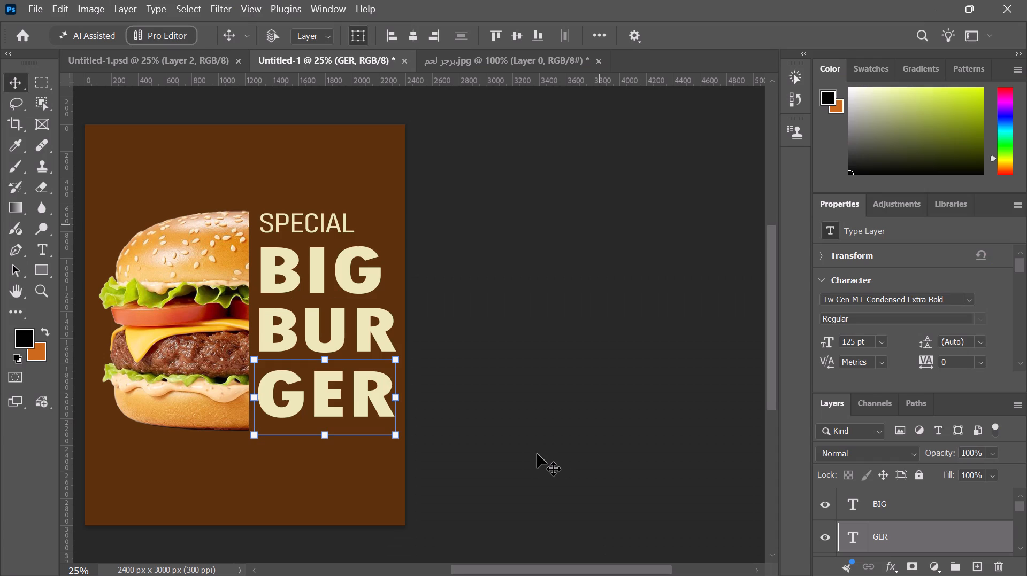
key("alt+Tab")
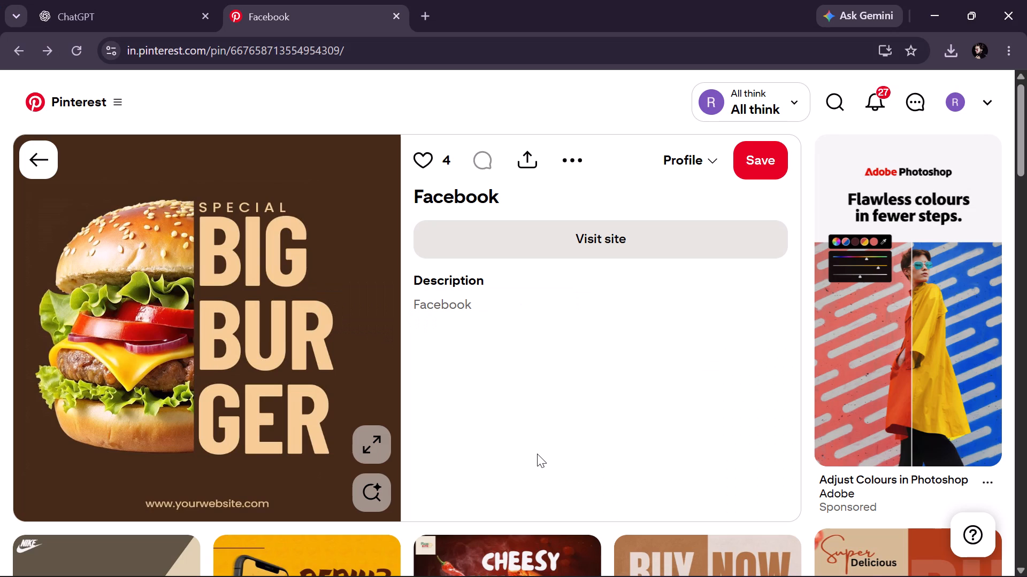
key("alt+Tab")
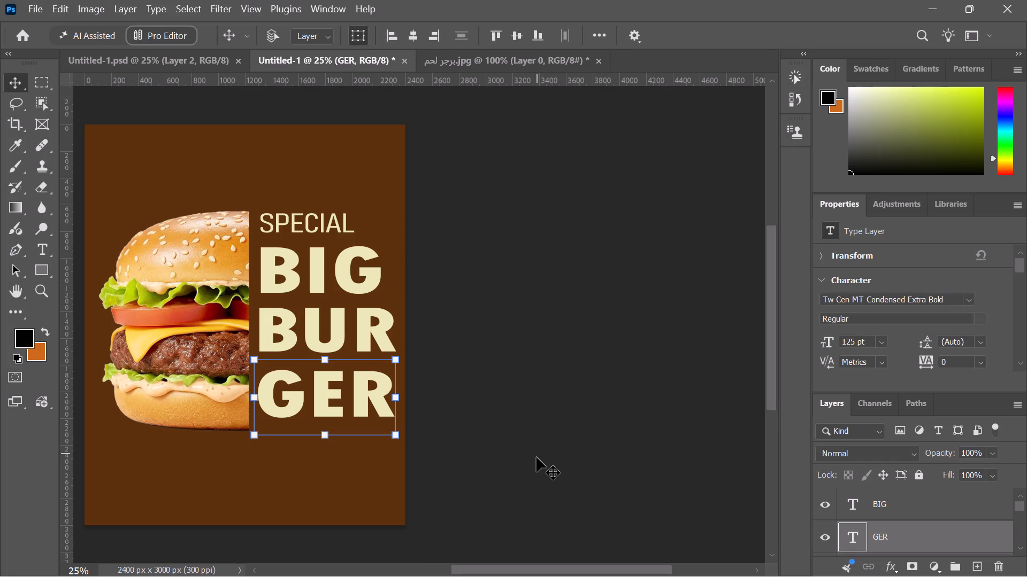
key("t")
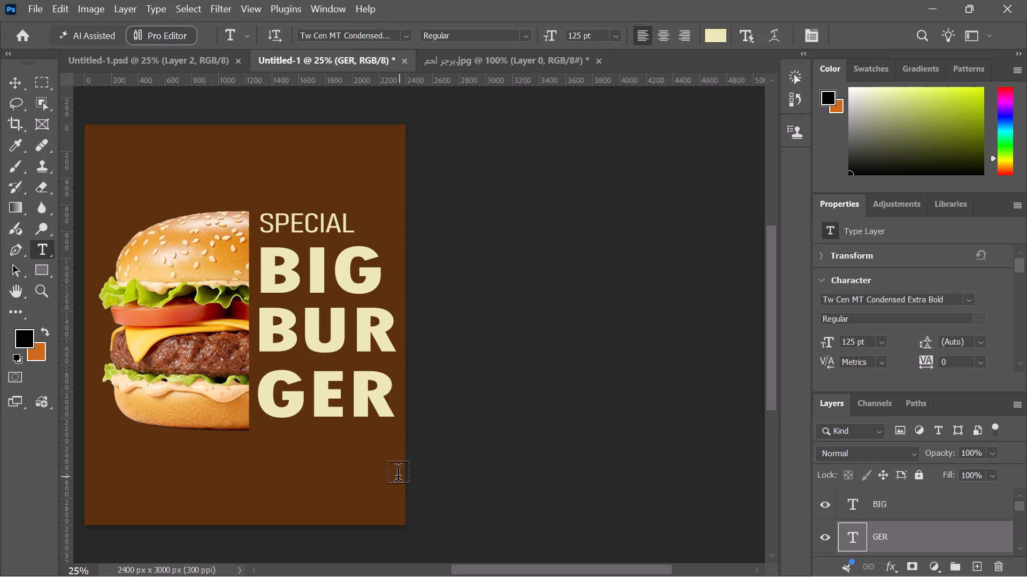
scroll(398, 477, "left", 1)
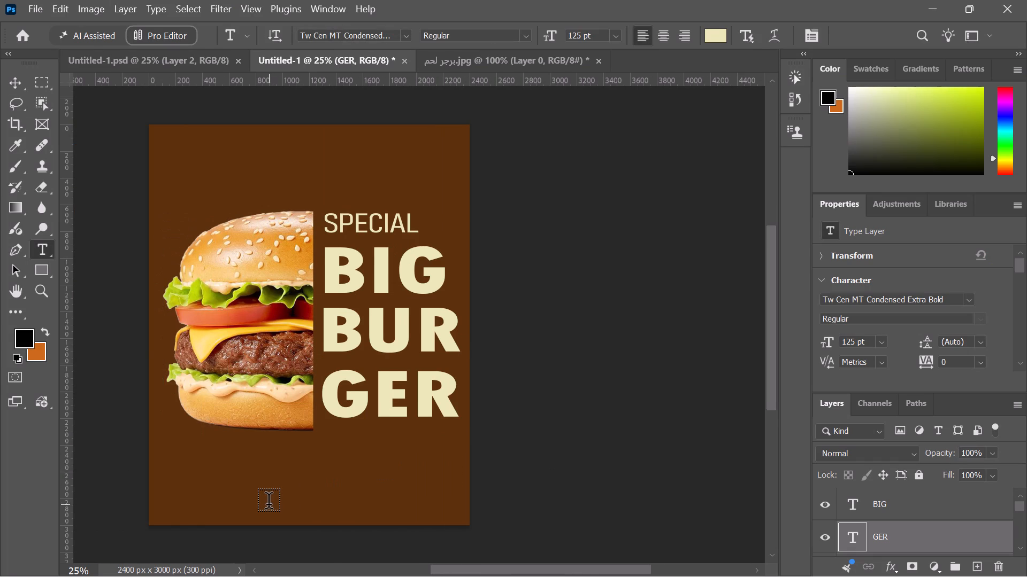
scroll(269, 504, "left", 1)
left_click(255, 506)
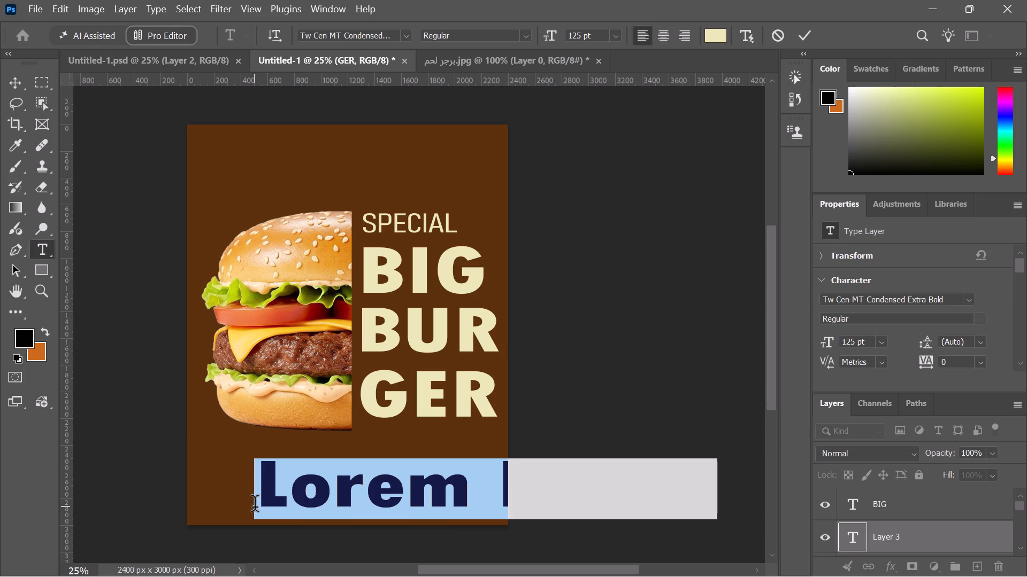
type("WWW")
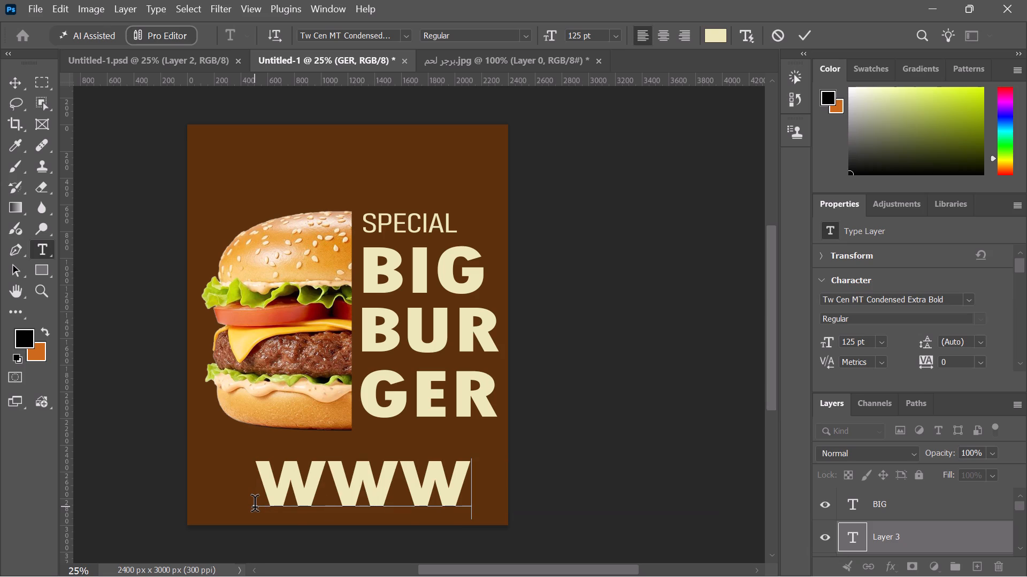
key("period")
type("YOU")
type("WEBSI")
type("TE")
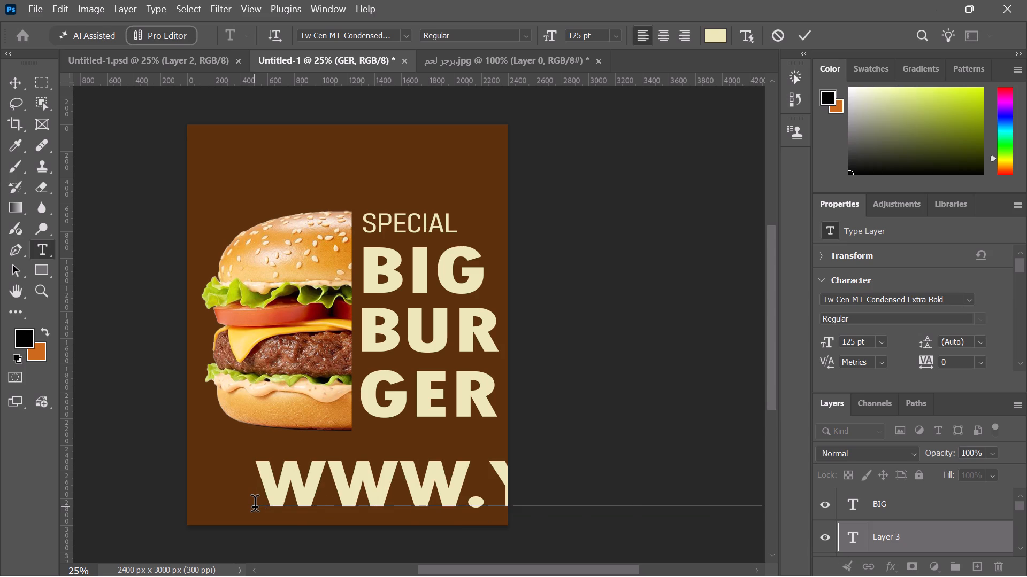
type(".COM")
key("v")
left_click(12, 95)
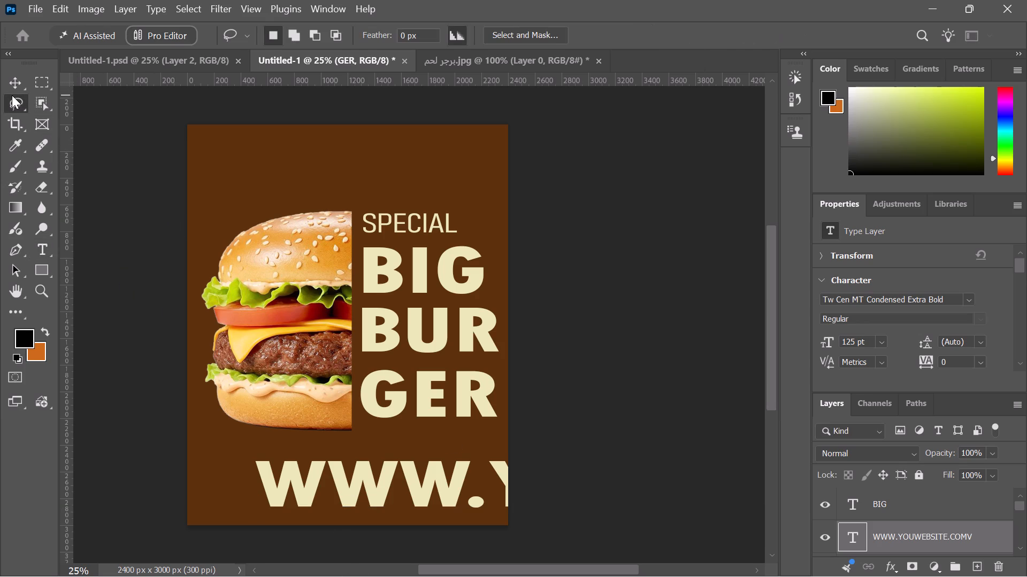
left_click(15, 78)
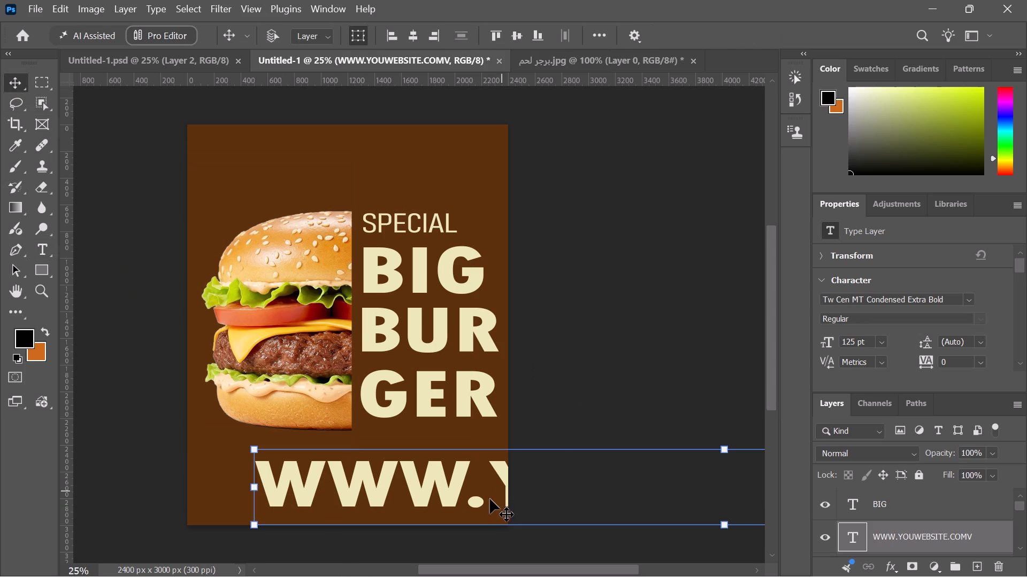
Set the font size of the whole website text line to 16 pt.
triple_click(487, 501)
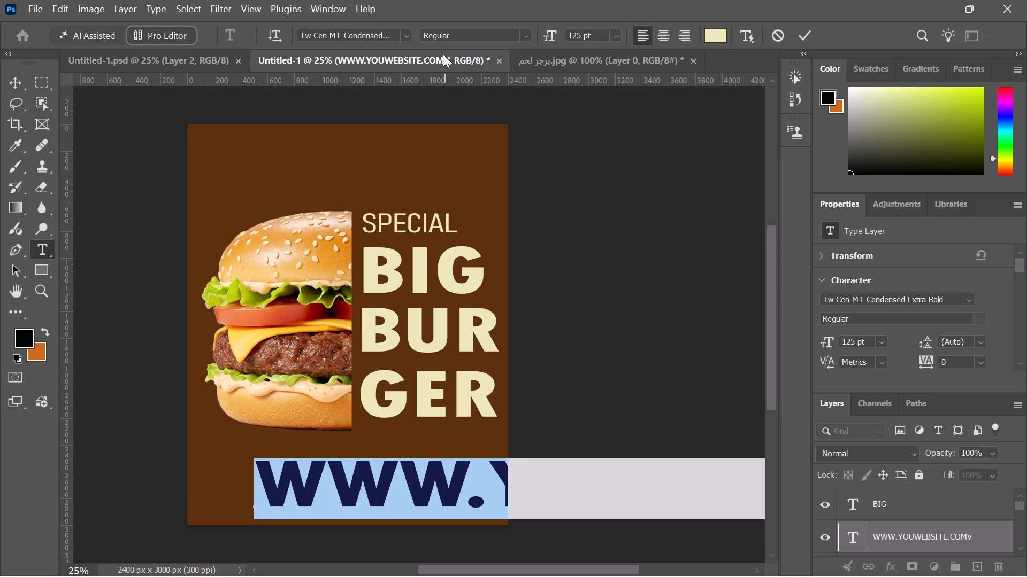
double_click(581, 35)
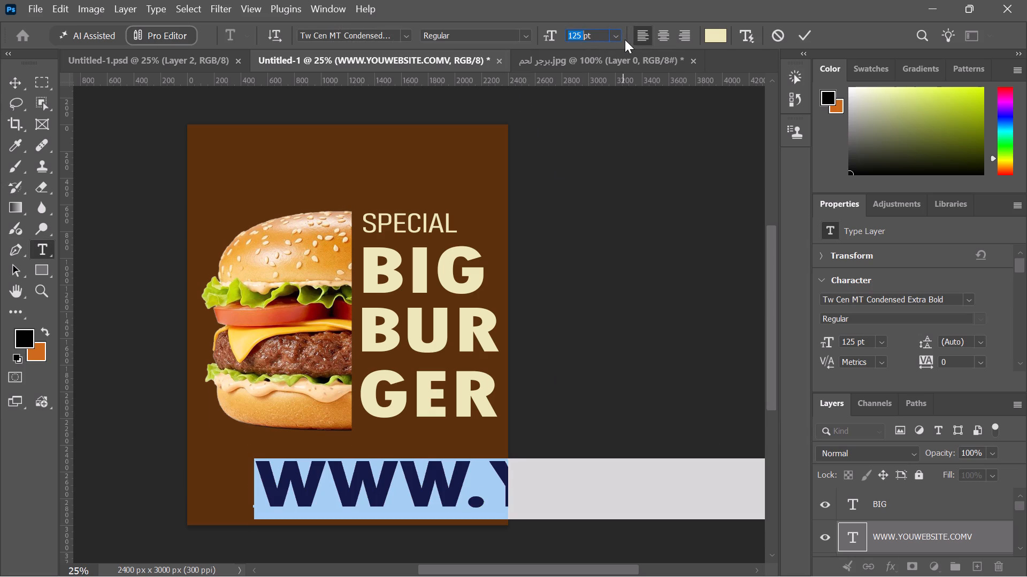
left_click(618, 35)
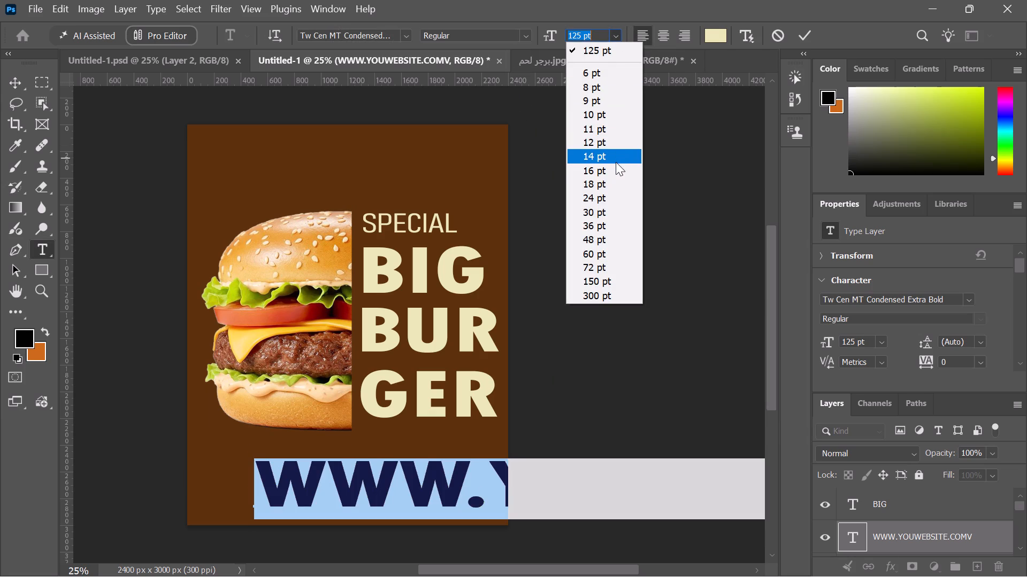
left_click(598, 181)
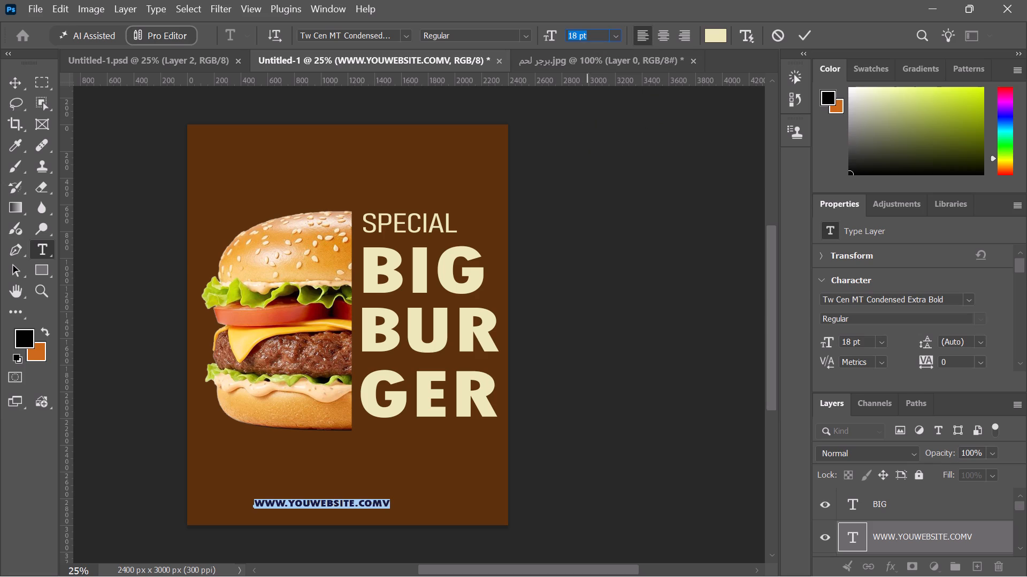
left_click(618, 35)
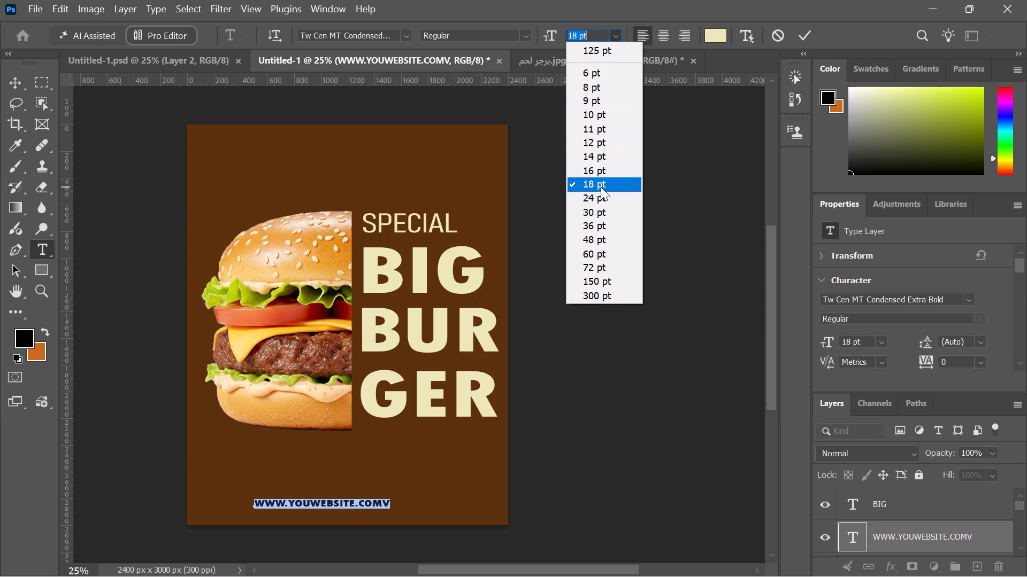
left_click(601, 175)
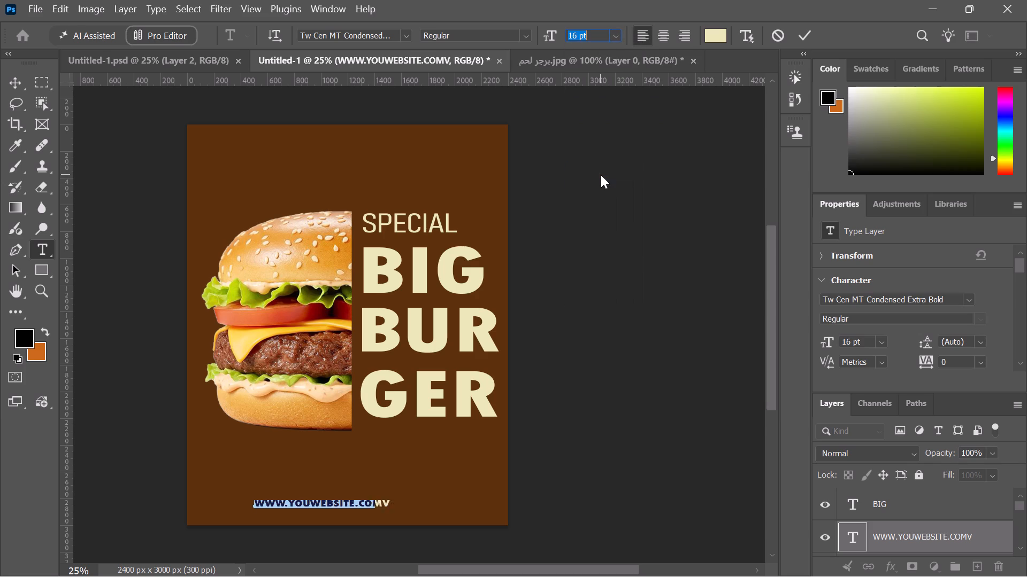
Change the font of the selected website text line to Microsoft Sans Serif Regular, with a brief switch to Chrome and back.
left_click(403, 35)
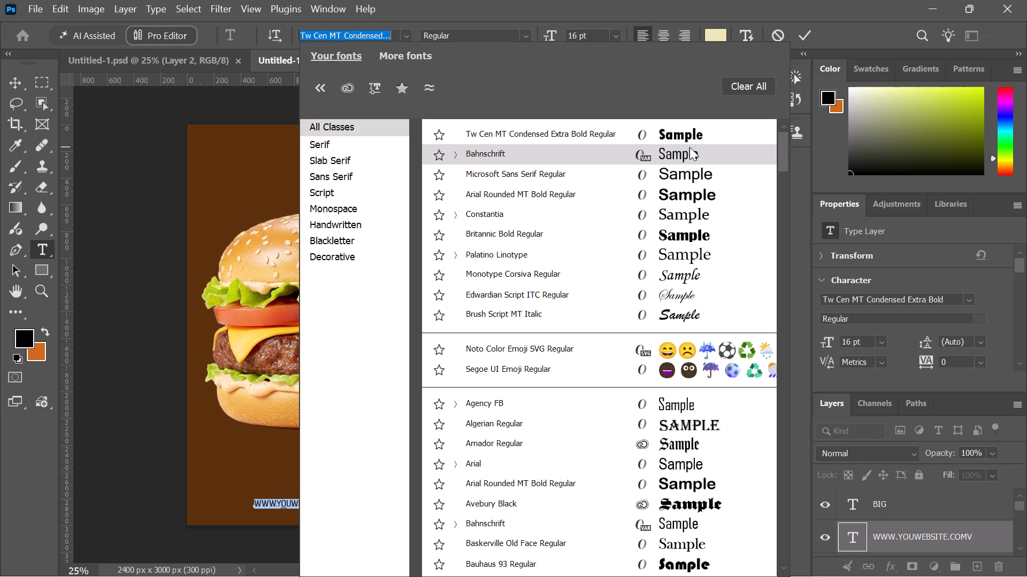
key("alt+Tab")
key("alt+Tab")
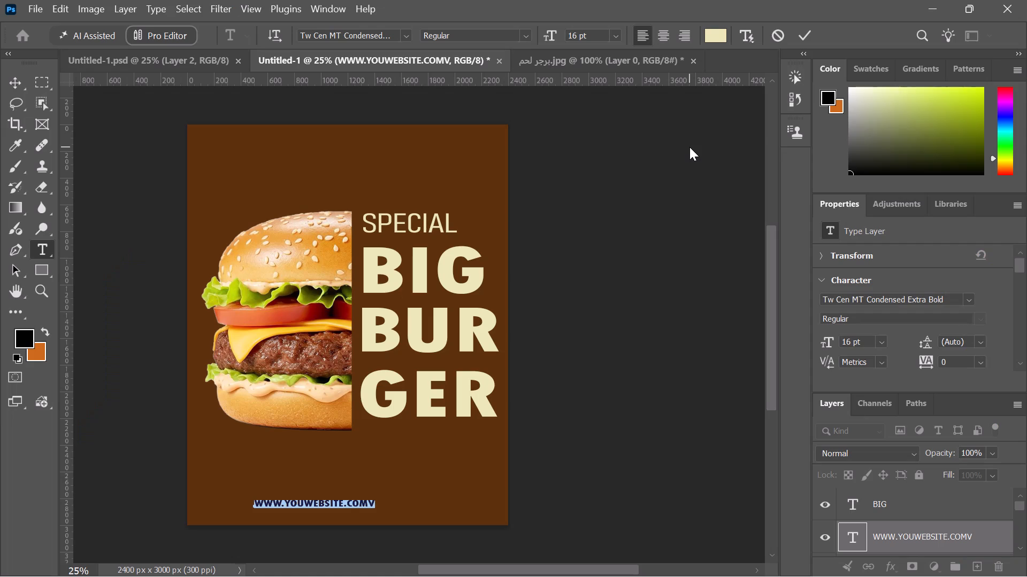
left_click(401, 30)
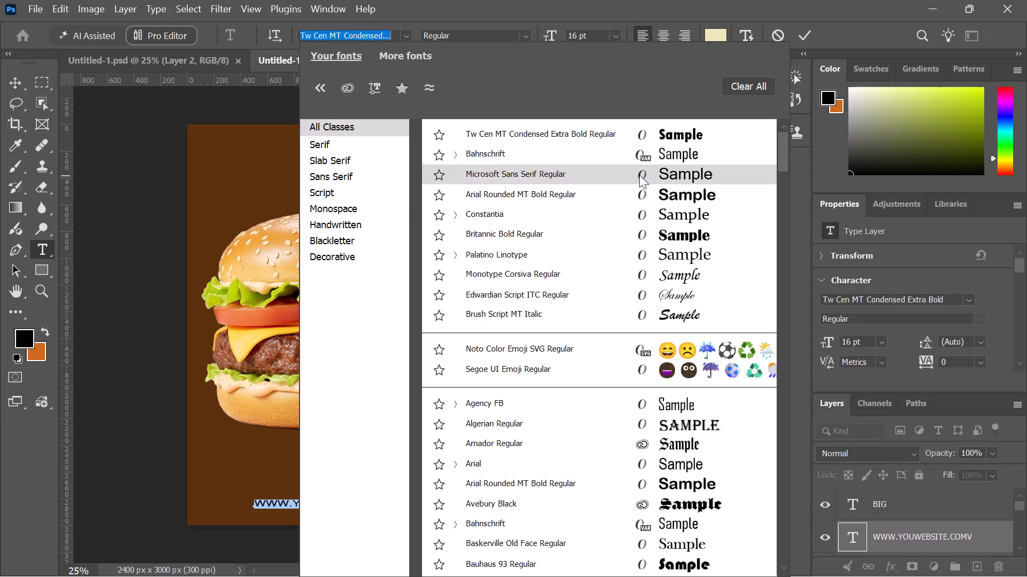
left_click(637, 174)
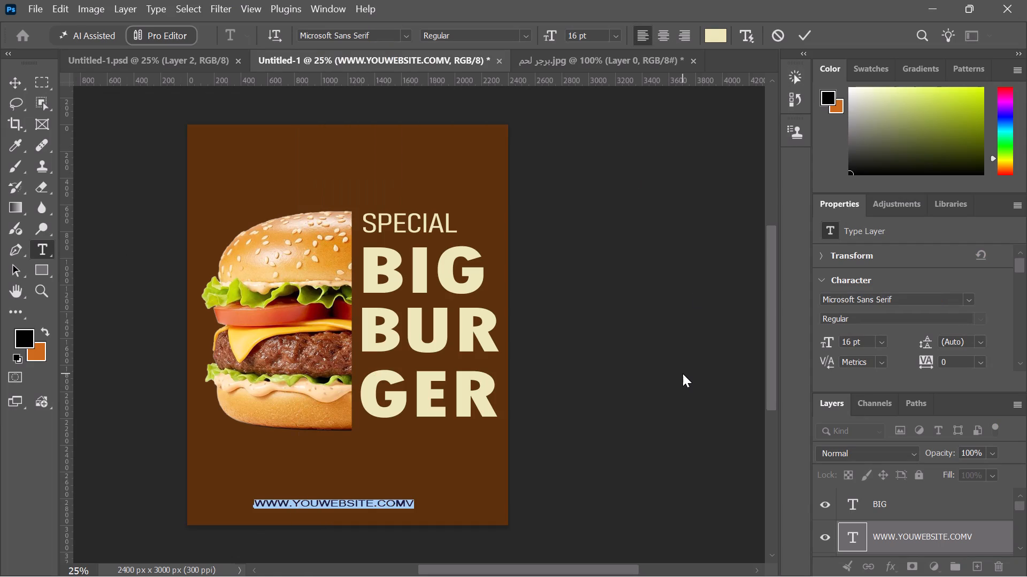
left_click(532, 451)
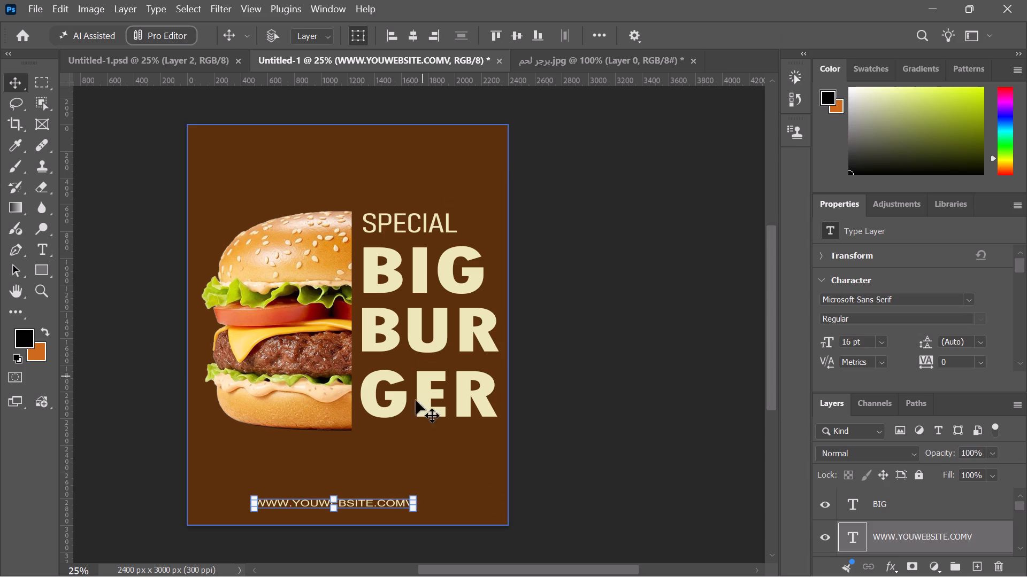
Check the website line on the Pinterest reference in Chrome, then set the leading of the Photoshop website text to 10 pt.
key("alt+Tab")
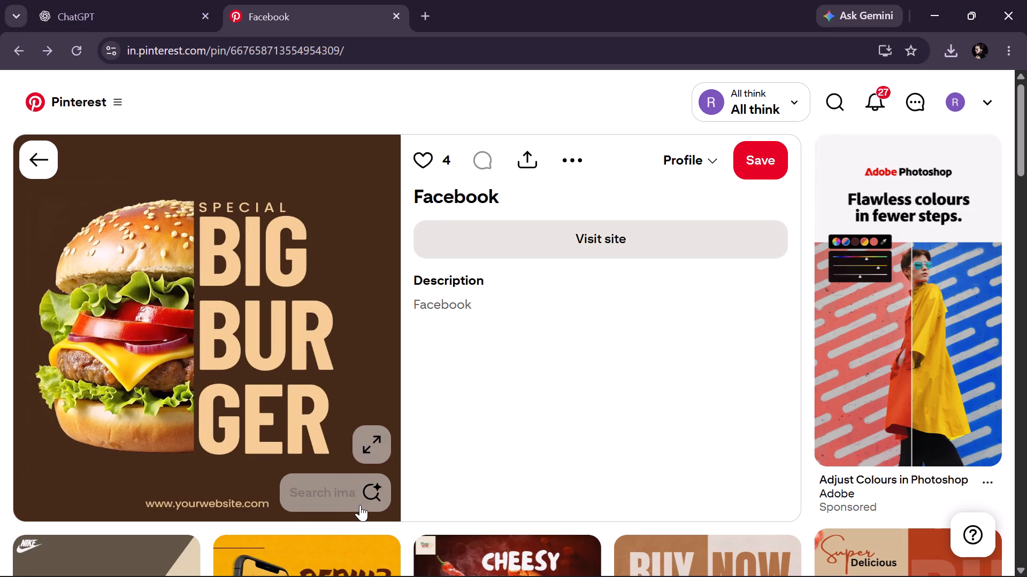
key("alt+Tab")
key("alt+Tab")
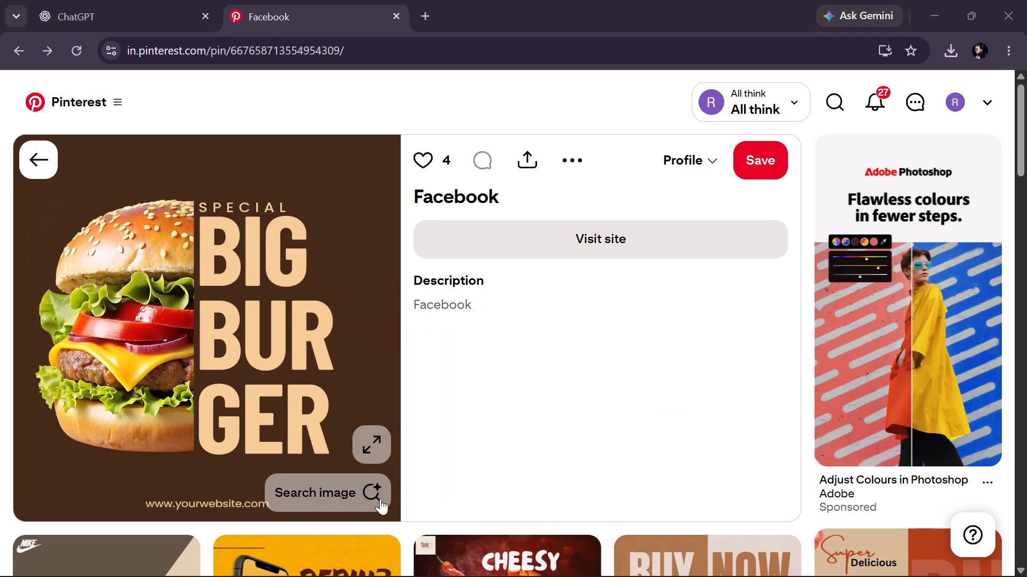
key("alt+Tab")
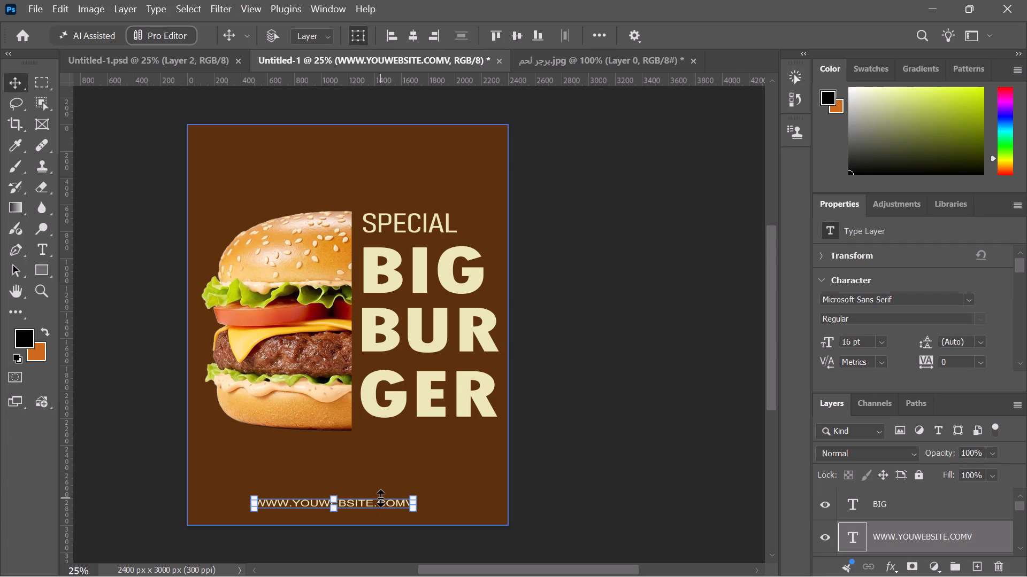
triple_click(376, 505)
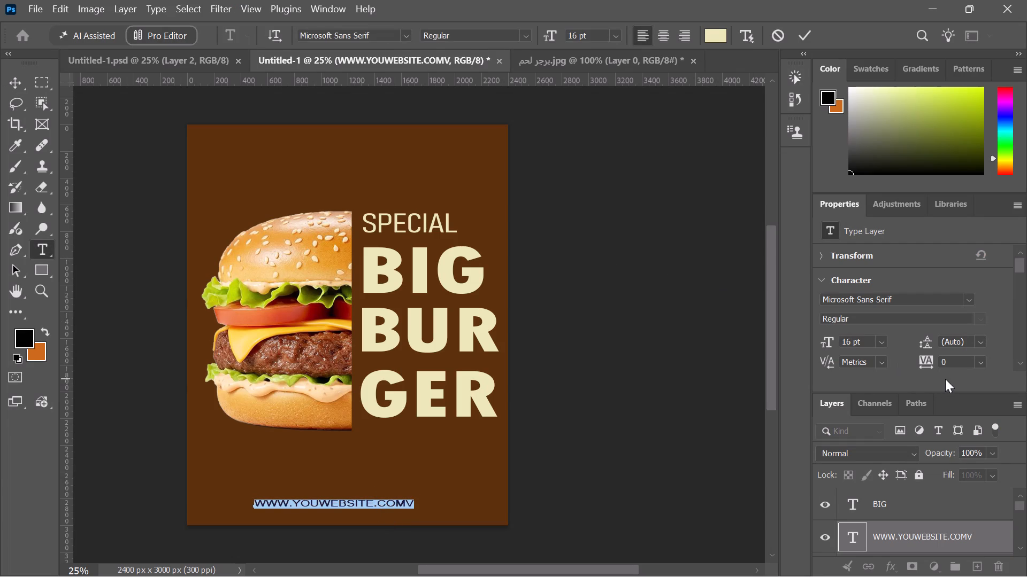
left_click(980, 344)
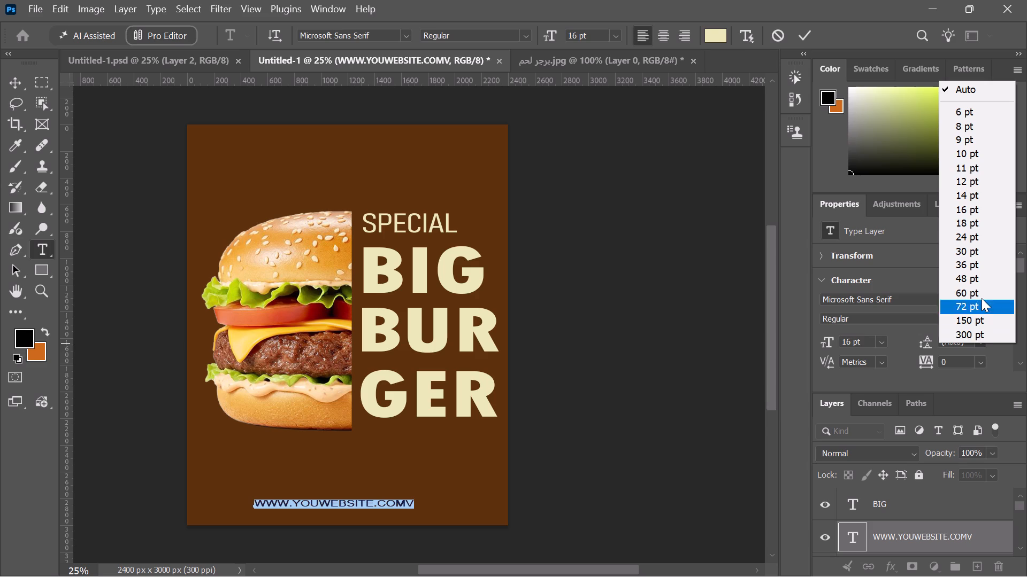
left_click(973, 115)
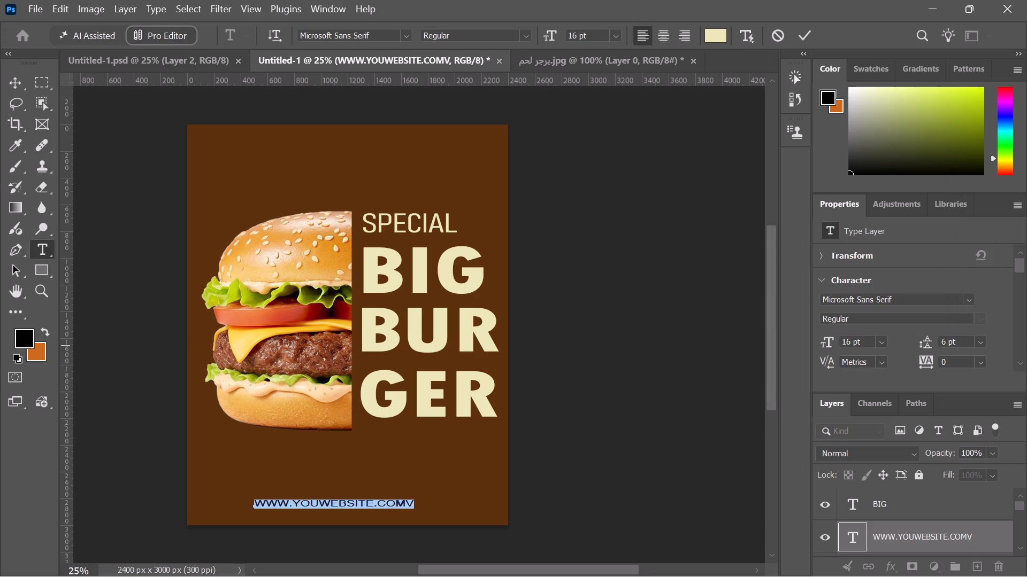
left_click(984, 341)
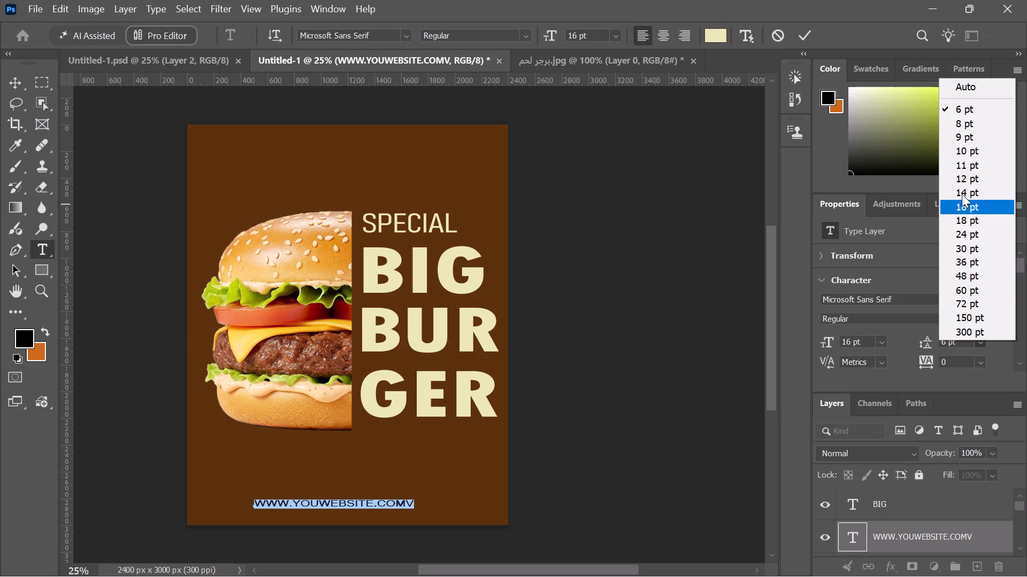
left_click(954, 149)
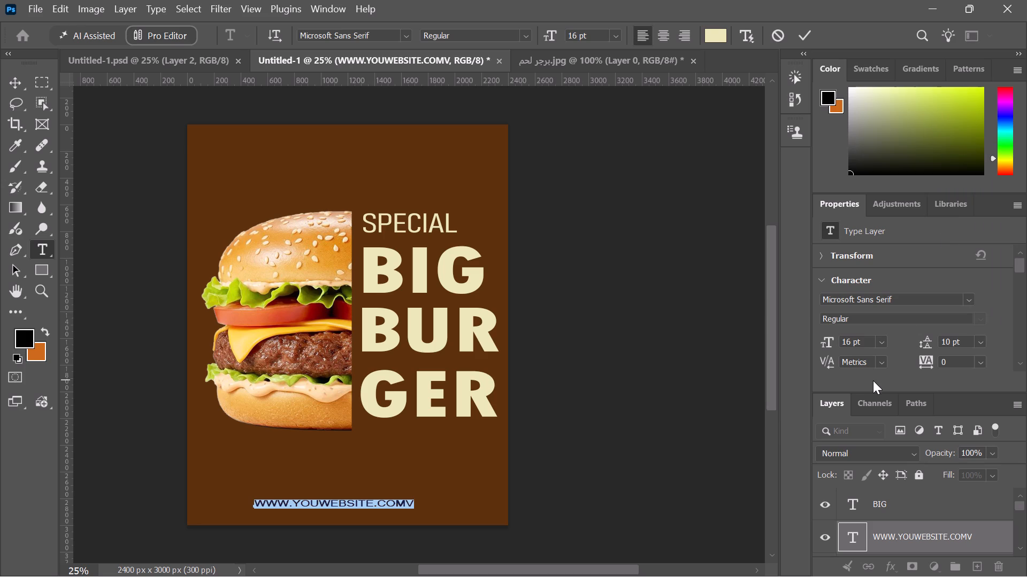
left_click(885, 364)
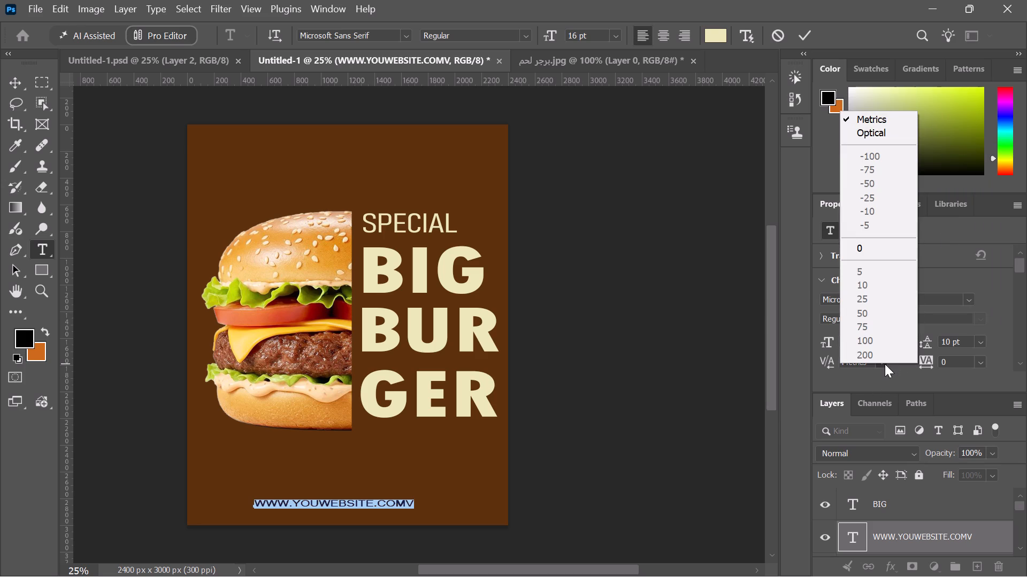
left_click(784, 270)
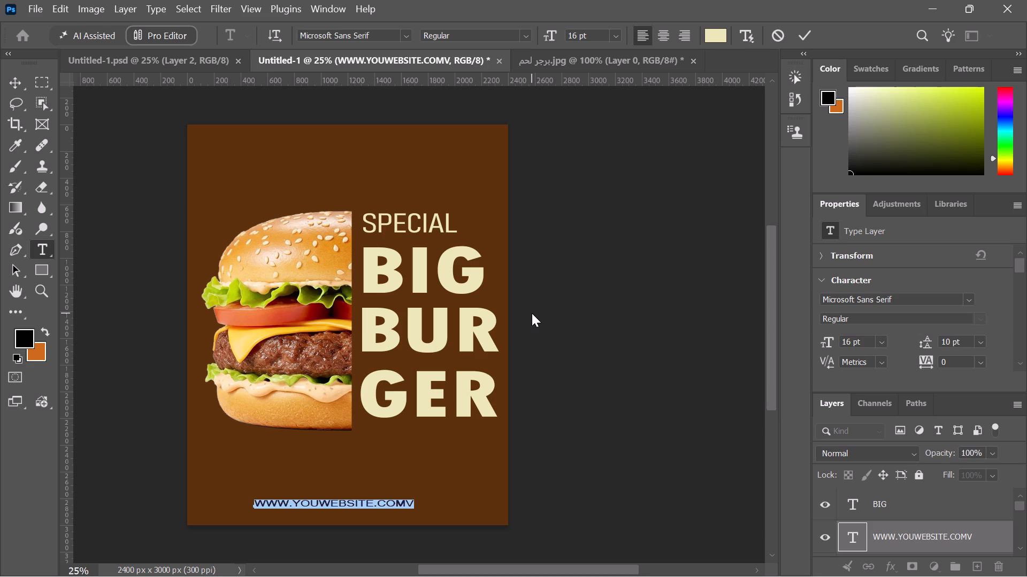
key("BackSpace")
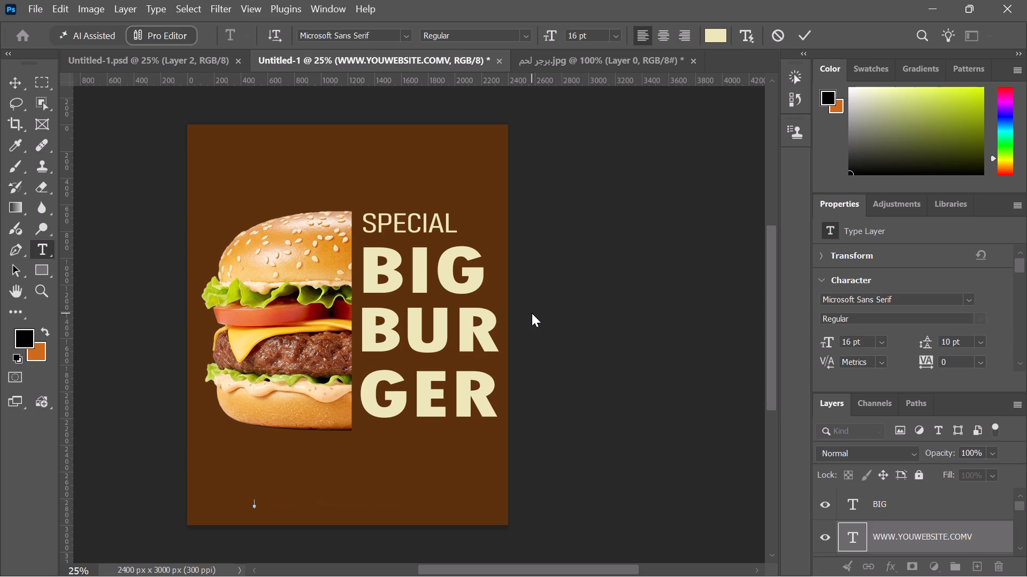
type("ww")
key("w")
key("period")
type("you")
type("website")
type(".com")
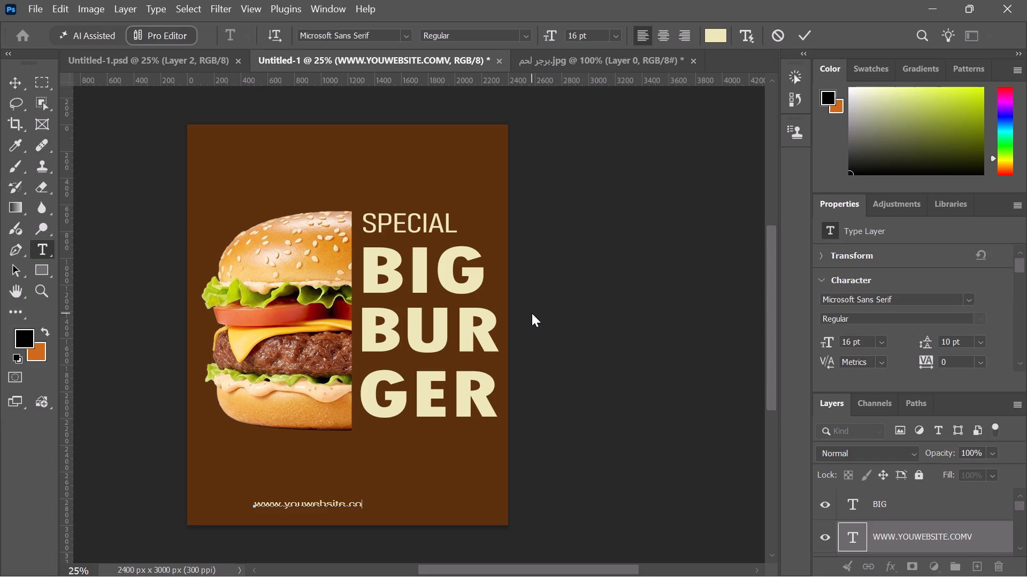
left_click(622, 443)
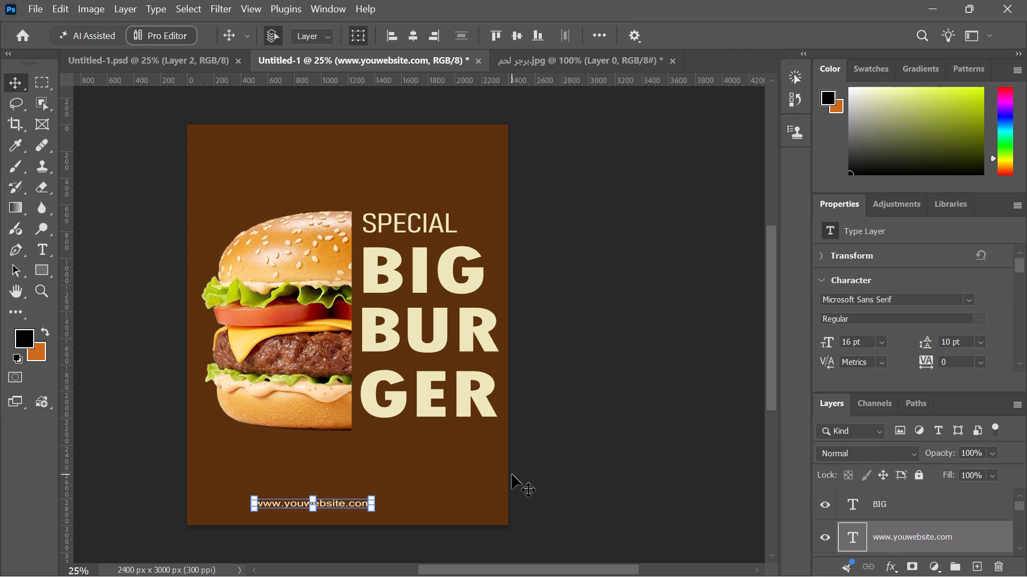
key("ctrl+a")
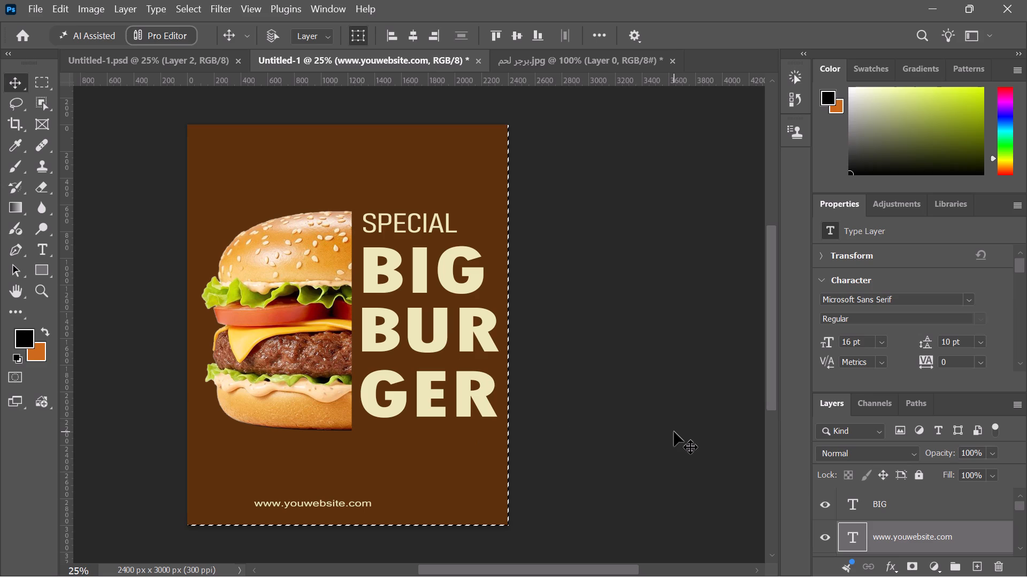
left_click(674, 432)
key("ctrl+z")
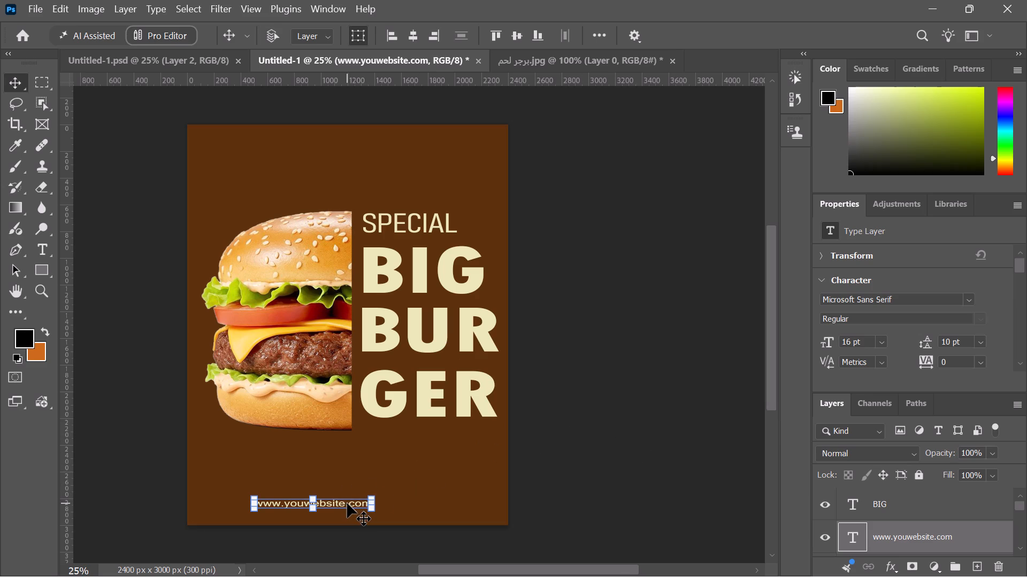
triple_click(347, 503)
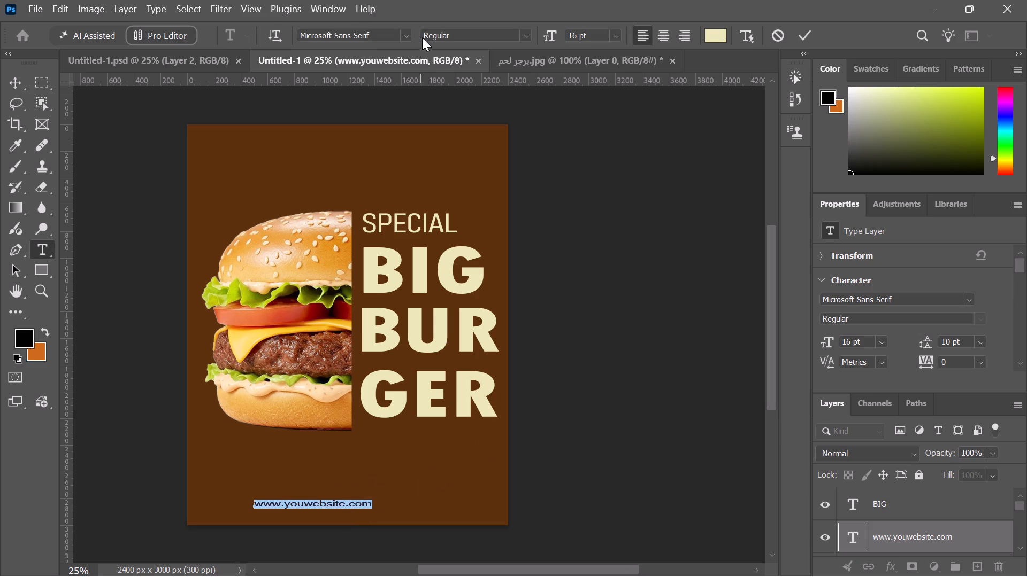
left_click(407, 35)
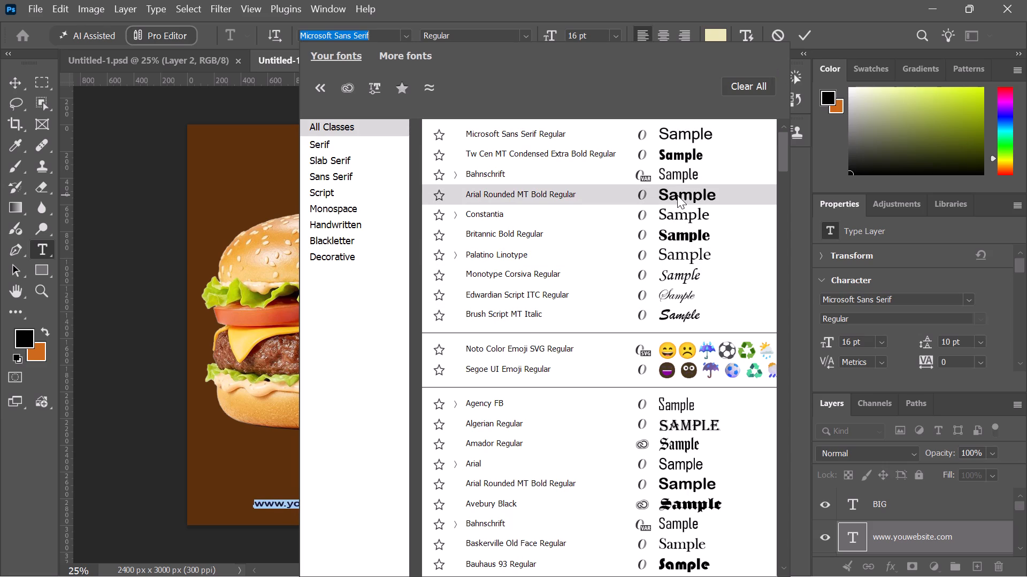
left_click(677, 470)
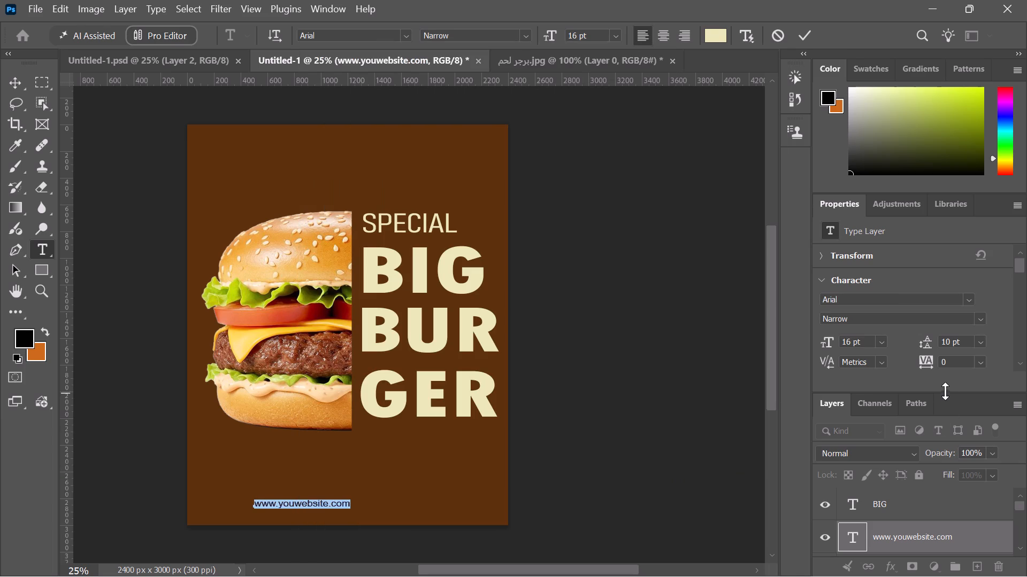
left_click(701, 392)
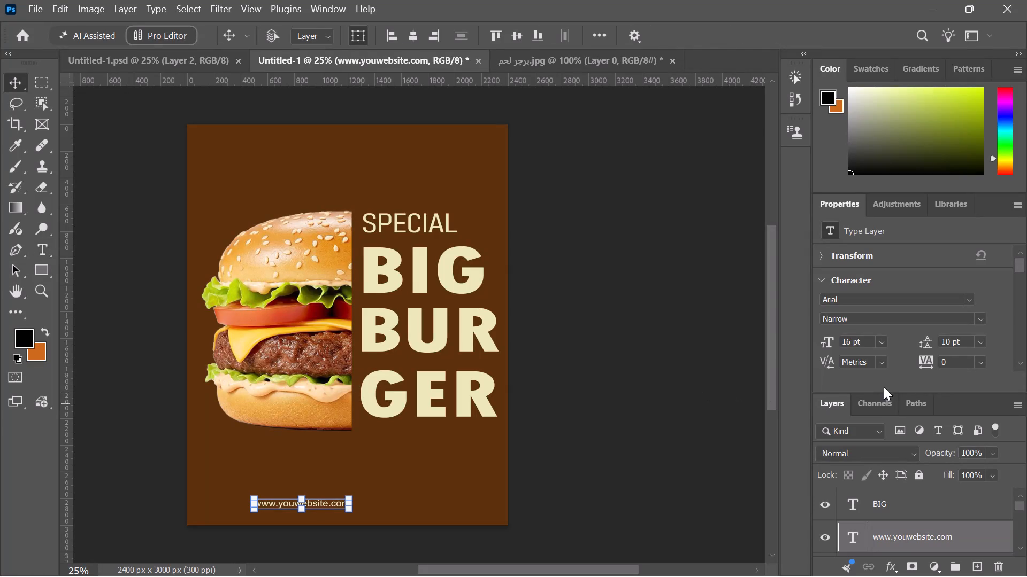
left_click_drag(923, 359, 972, 363)
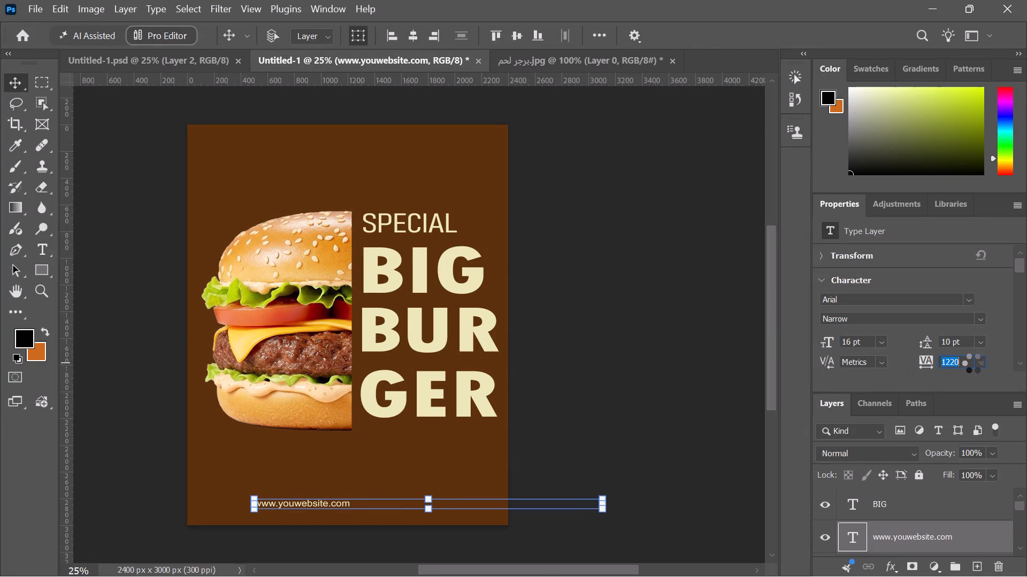
left_click_drag(972, 363, 935, 367)
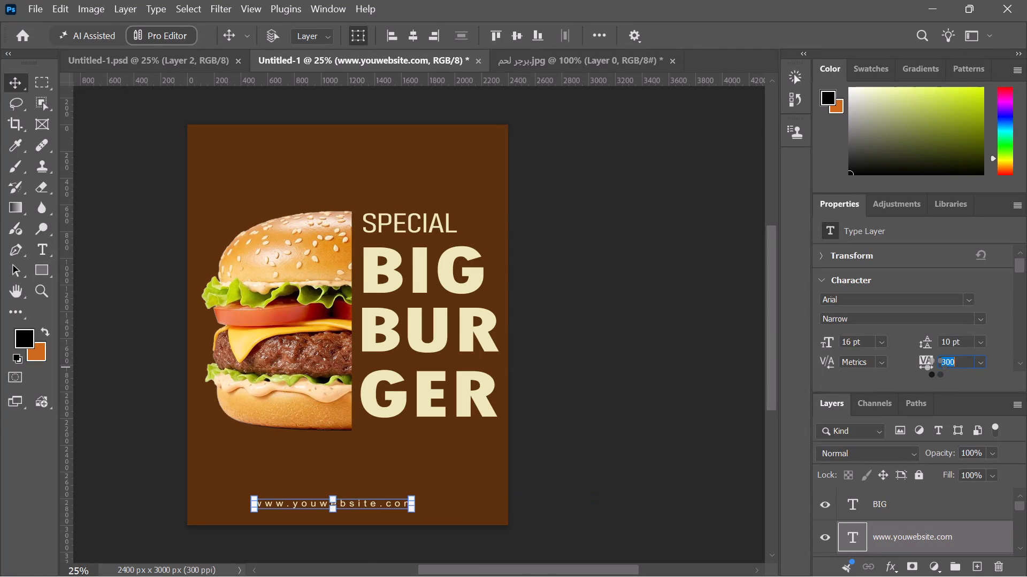
left_click_drag(935, 367, 929, 367)
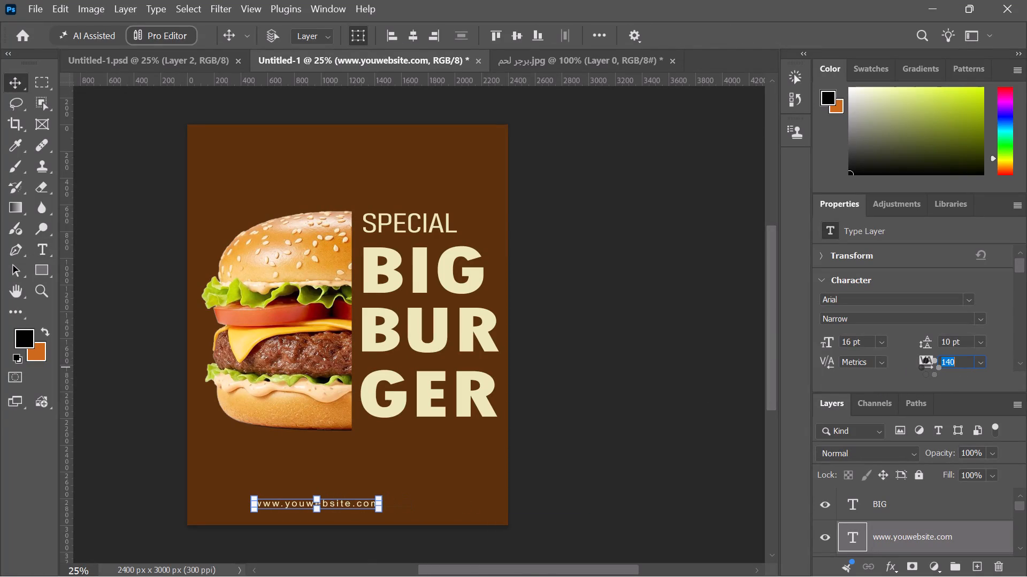
left_click_drag(929, 367, 928, 367)
left_click(710, 436)
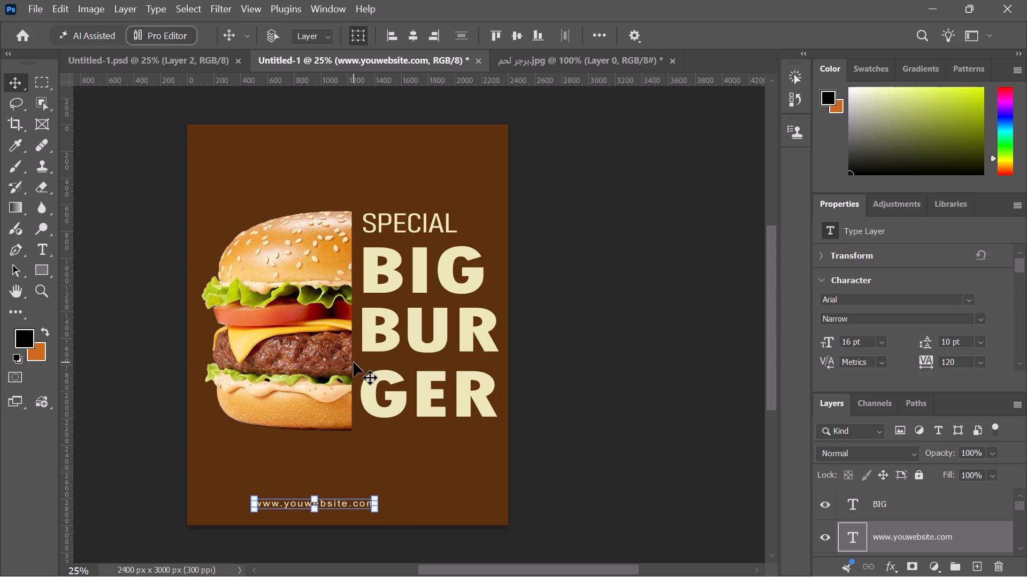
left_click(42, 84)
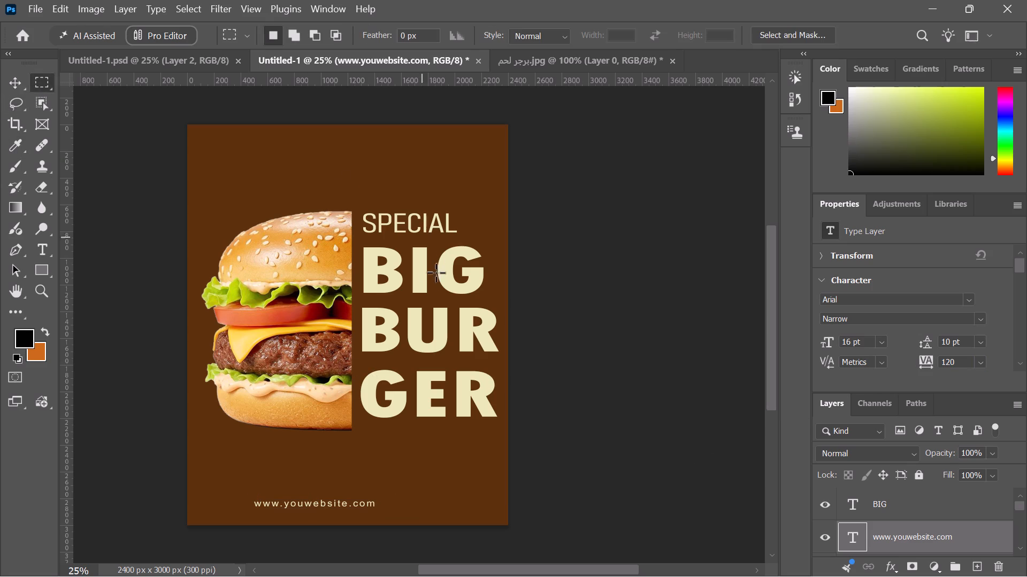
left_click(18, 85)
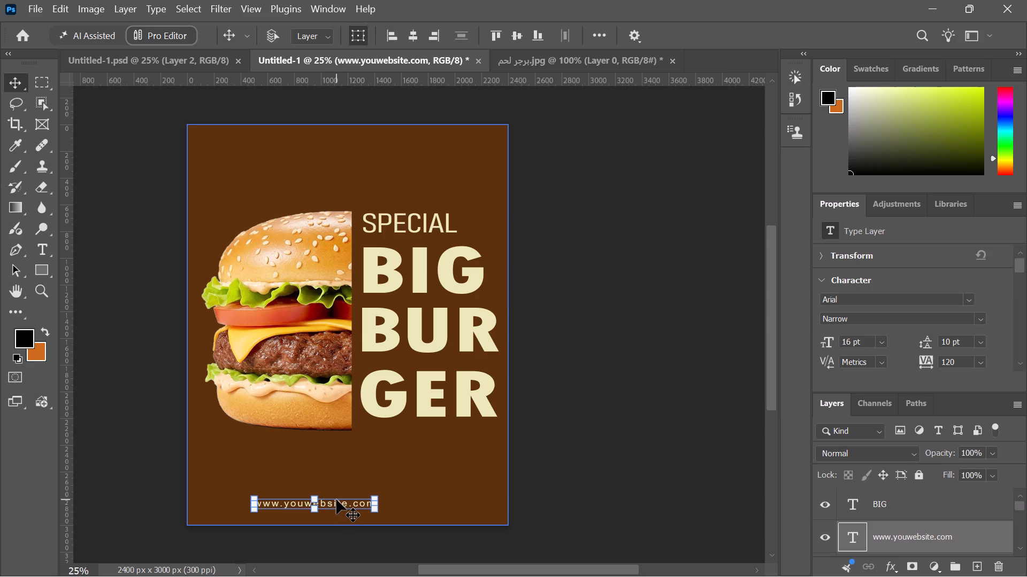
left_click_drag(336, 503, 365, 501)
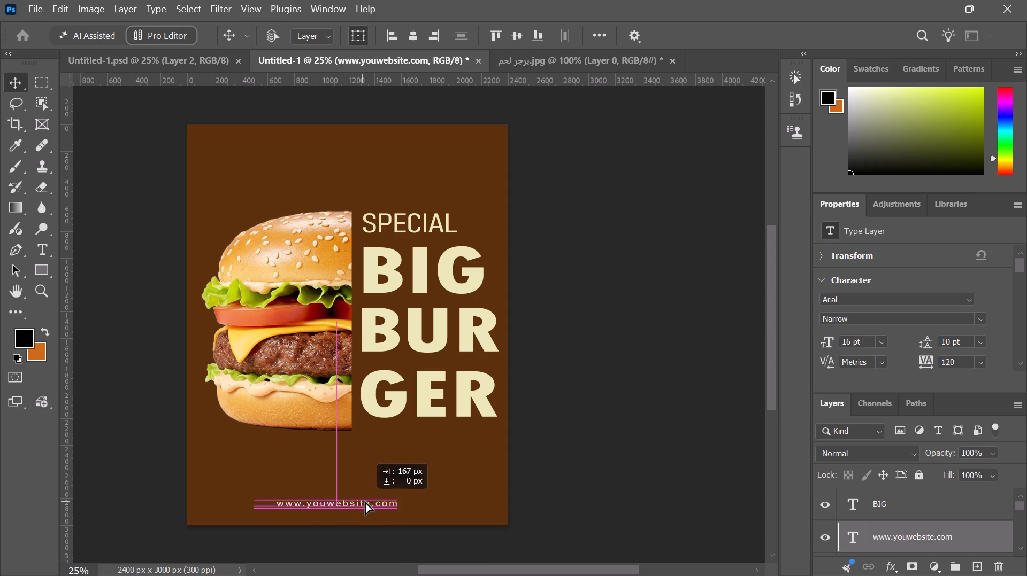
left_click_drag(365, 501, 375, 501)
left_click(570, 442)
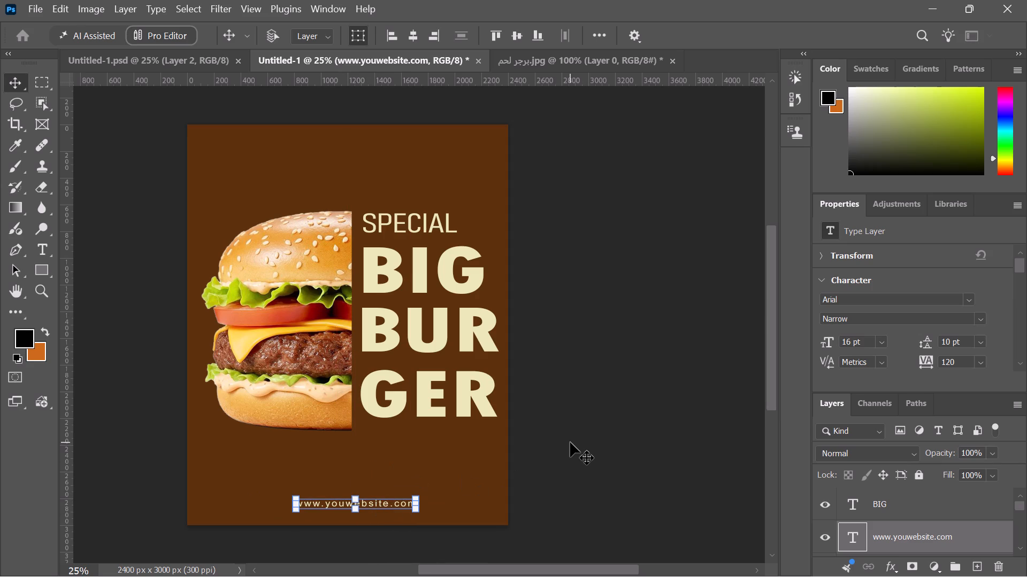
Check the burger poster reference on Pinterest in Chrome, then return to the Photoshop poster.
key("p")
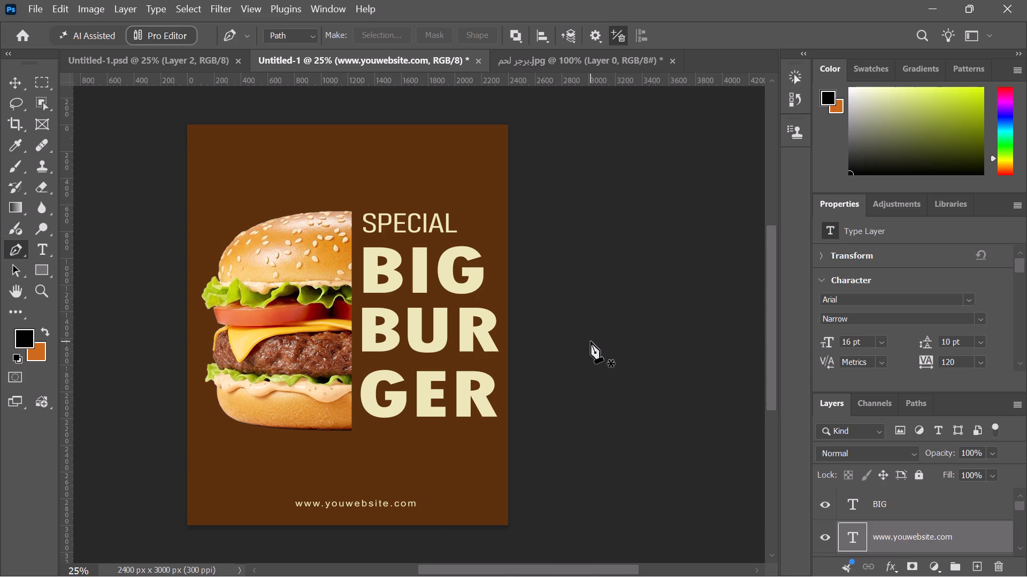
scroll(921, 499, "down", 4)
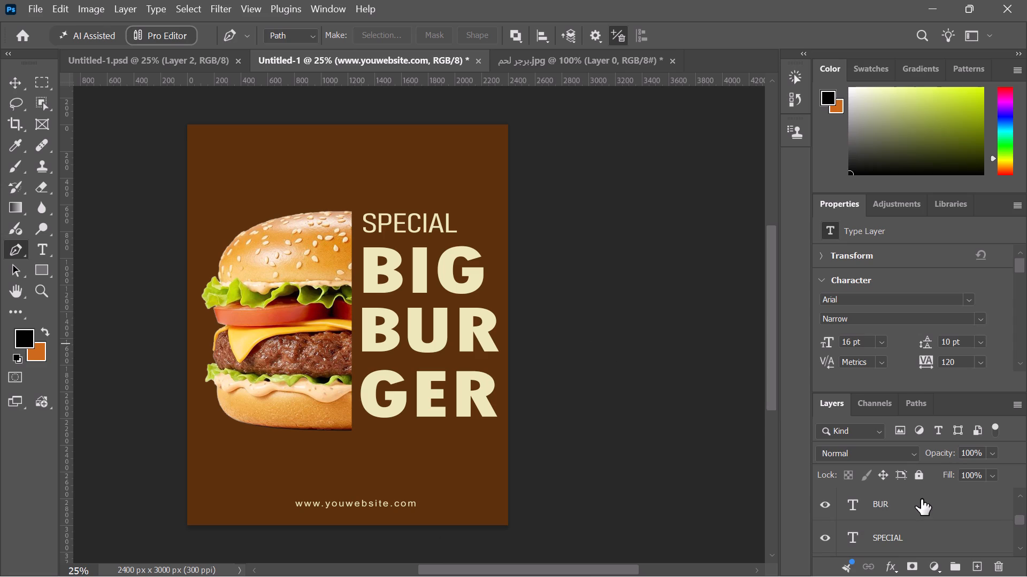
scroll(910, 521, "up", 3)
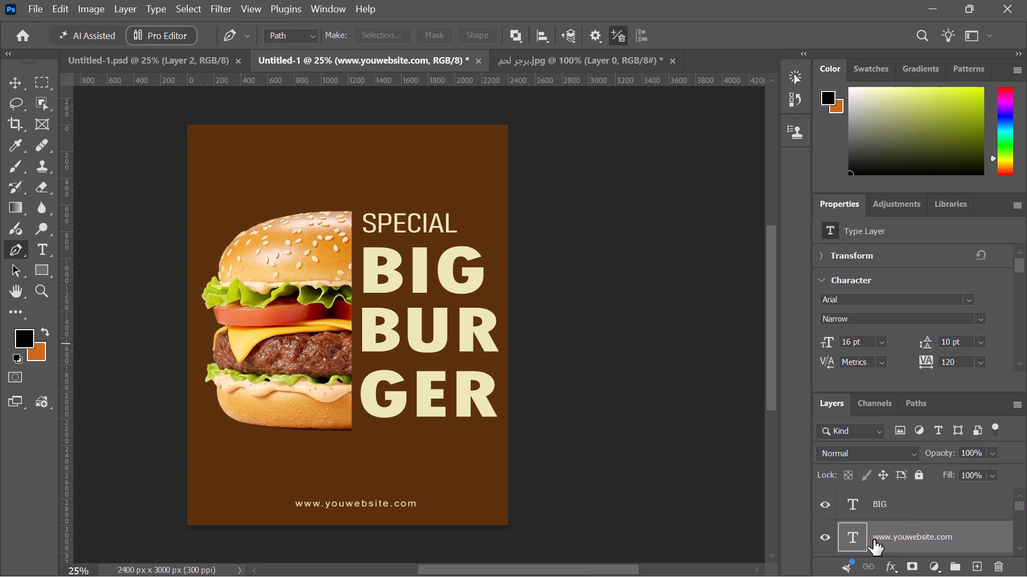
scroll(873, 540, "down", 3)
key("alt+Tab")
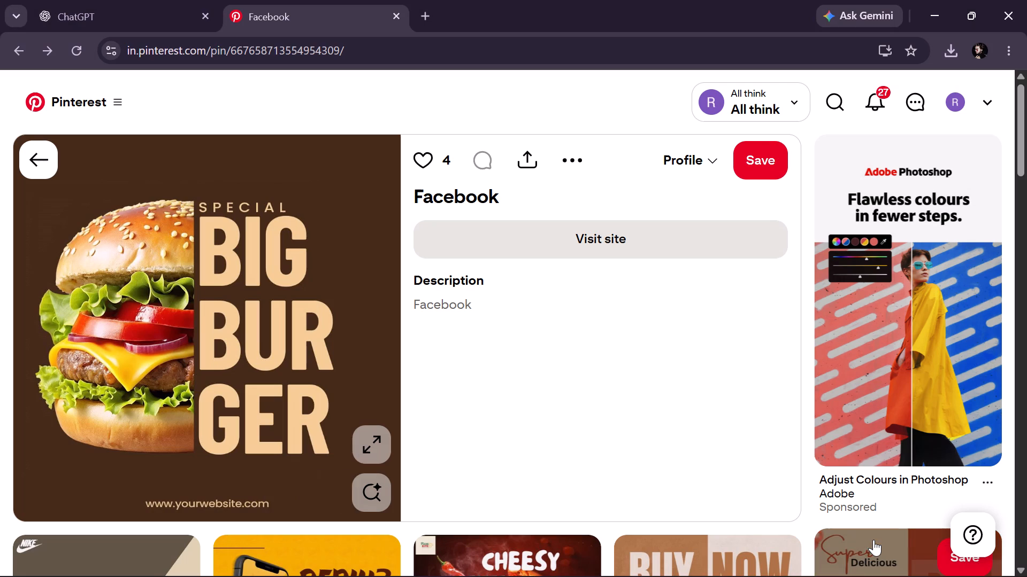
key("alt+Tab")
Apply Levels to the half-burger layer, Layer 2, with input black 4, midtone 0.81, white 255 and output black 6, white 255.
scroll(942, 535, "down", 3)
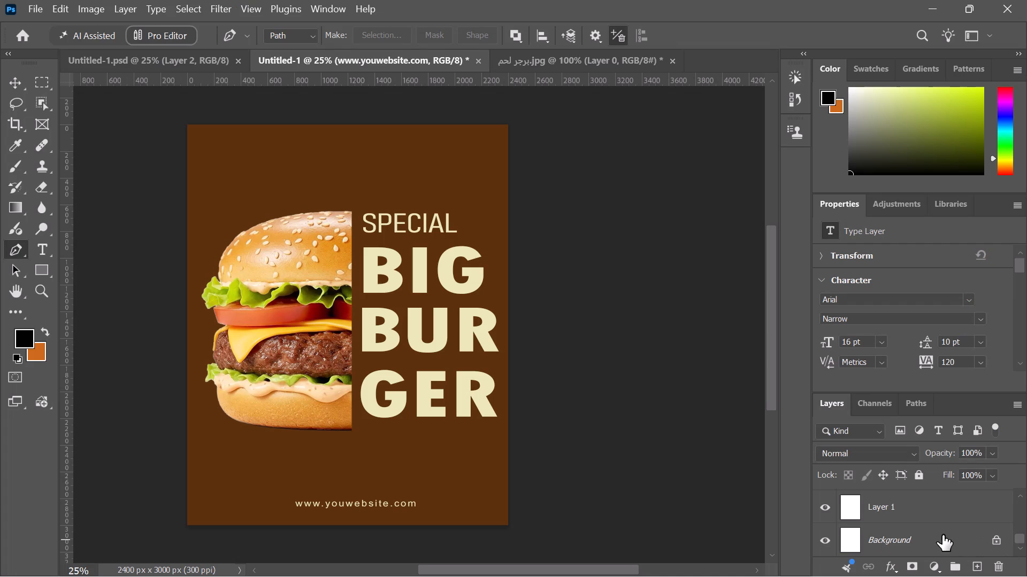
scroll(915, 507, "down", 7)
scroll(931, 518, "right", 1)
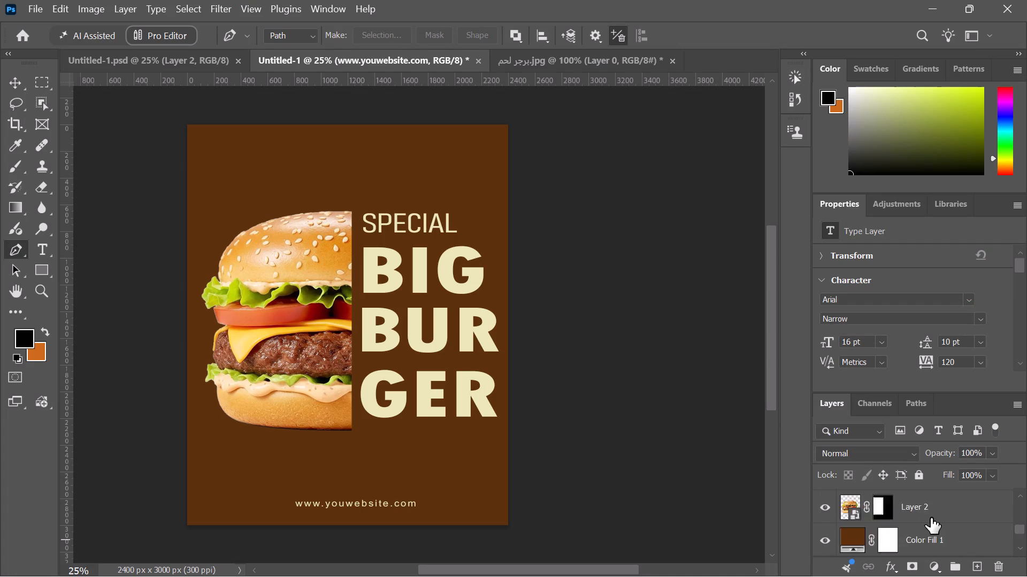
scroll(931, 518, "right", 1)
left_click(943, 512)
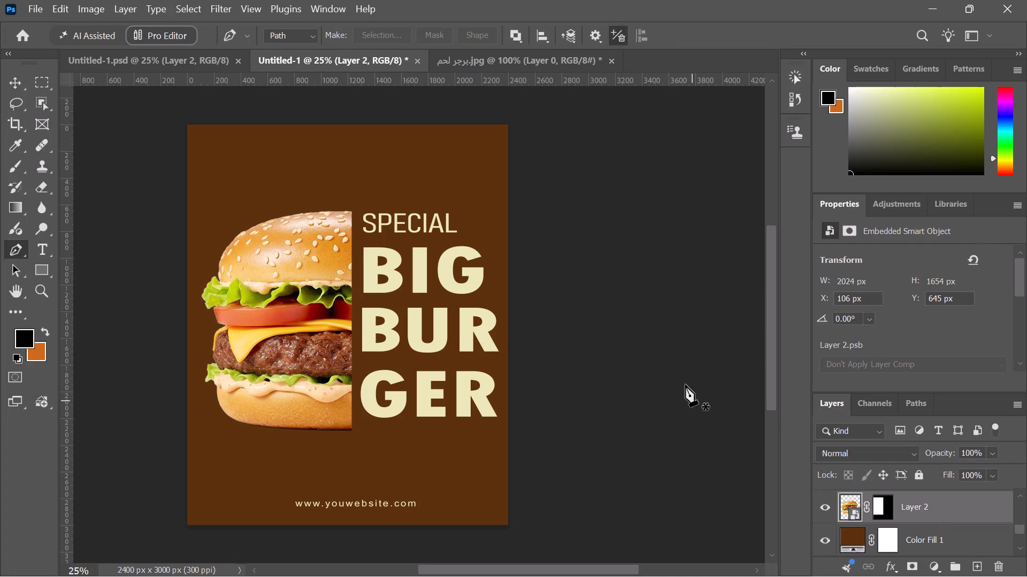
left_click(945, 501)
left_click(17, 79)
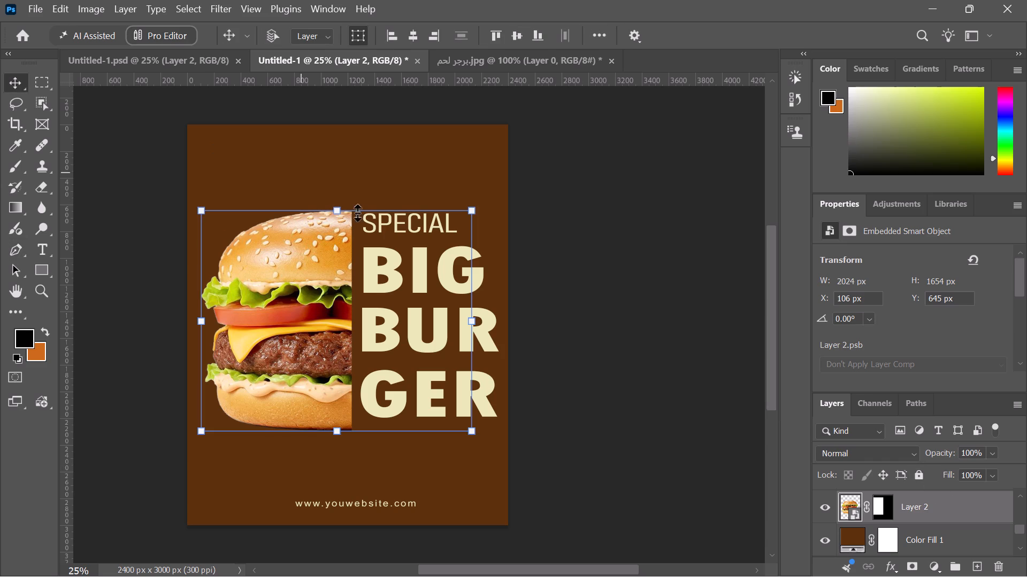
key("ctrl+b")
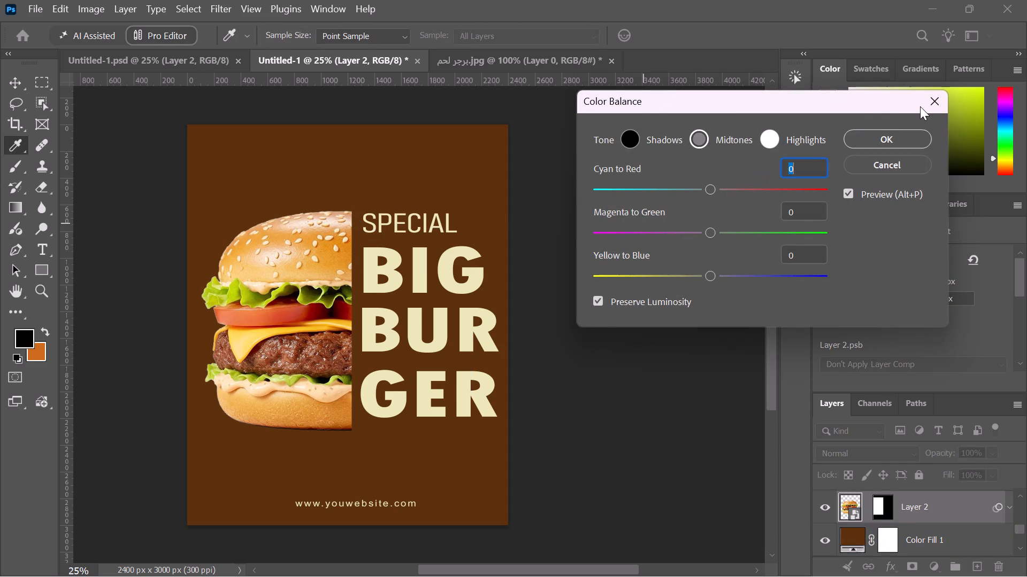
left_click(936, 106)
key("ctrl+l")
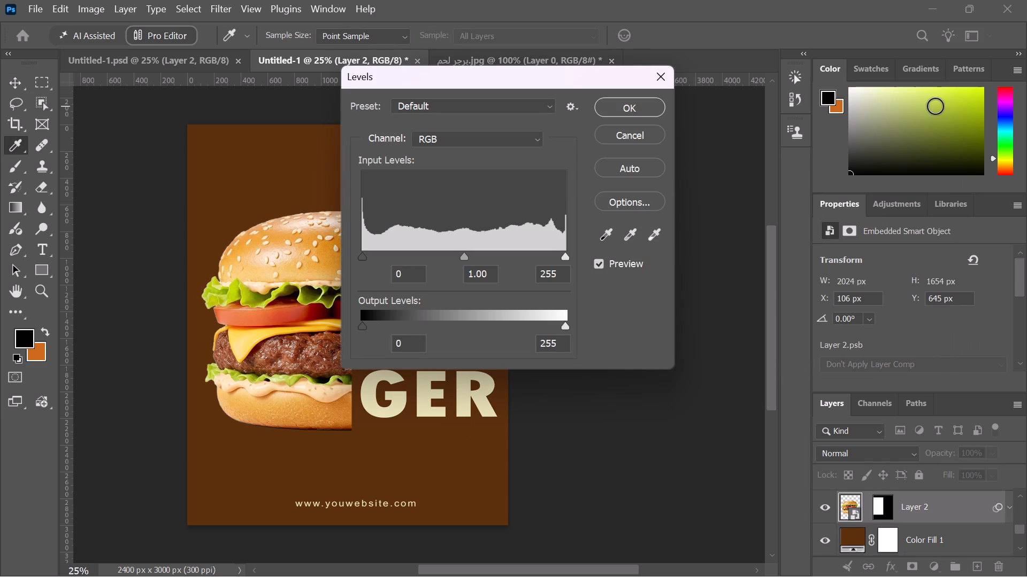
left_click_drag(520, 80, 744, 92)
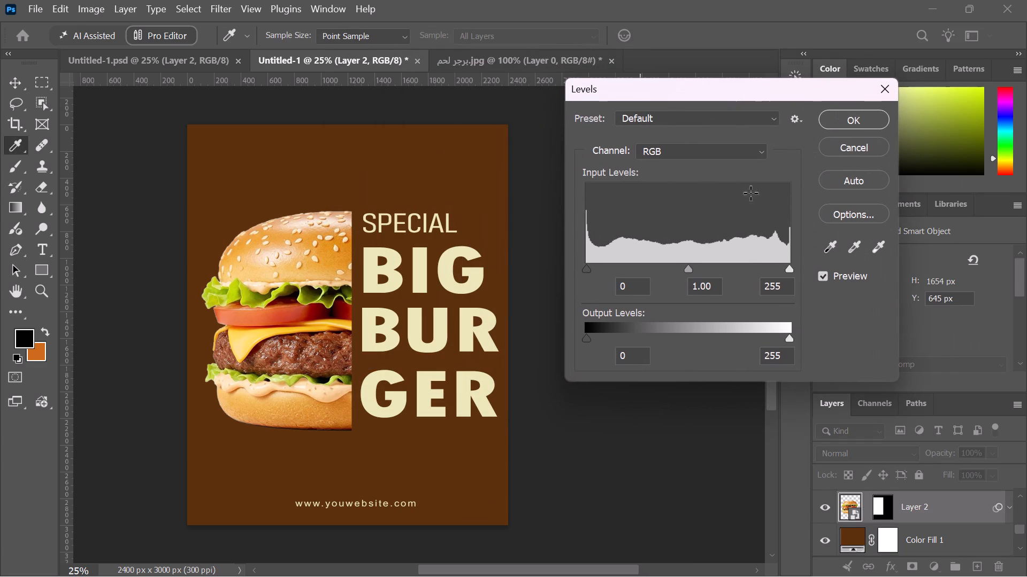
left_click_drag(788, 266, 781, 268)
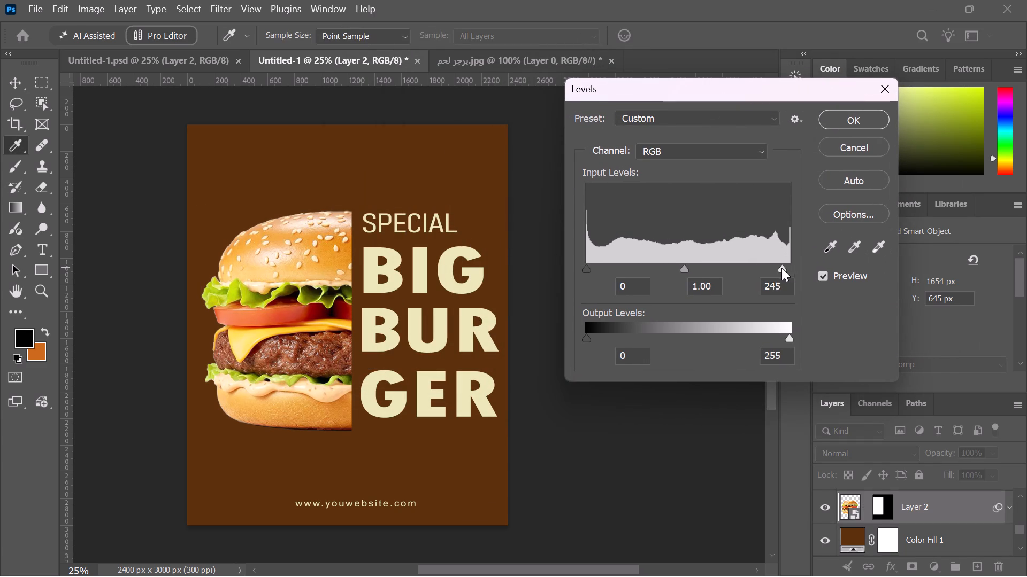
left_click_drag(781, 268, 808, 274)
left_click_drag(689, 269, 704, 270)
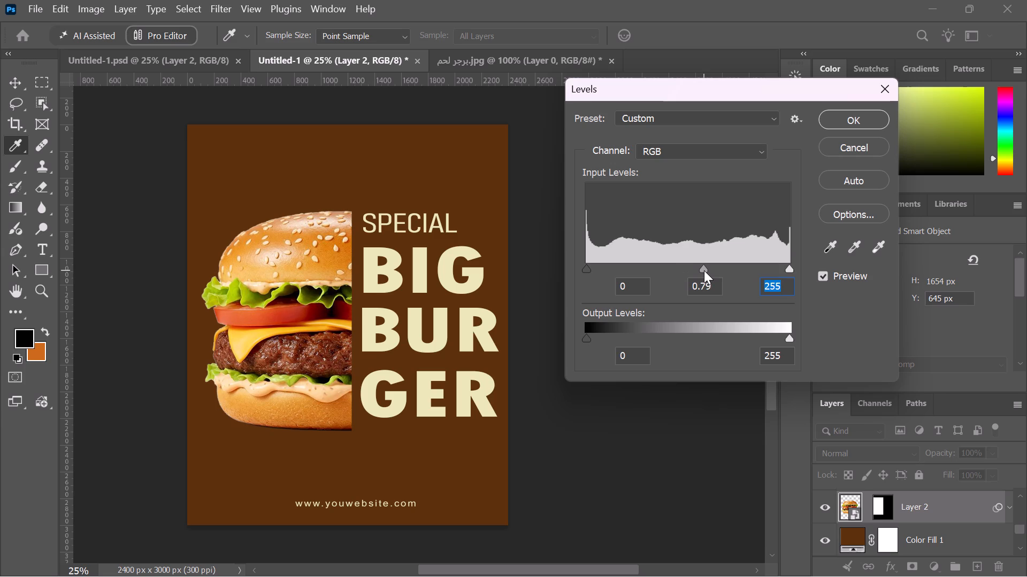
left_click_drag(704, 270, 702, 270)
left_click(587, 268)
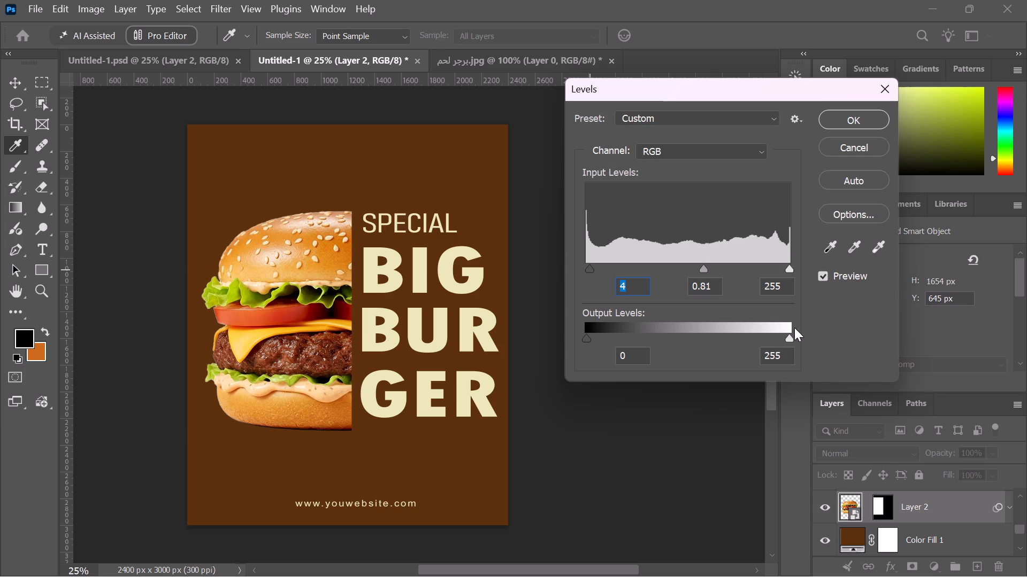
left_click_drag(789, 337, 819, 340)
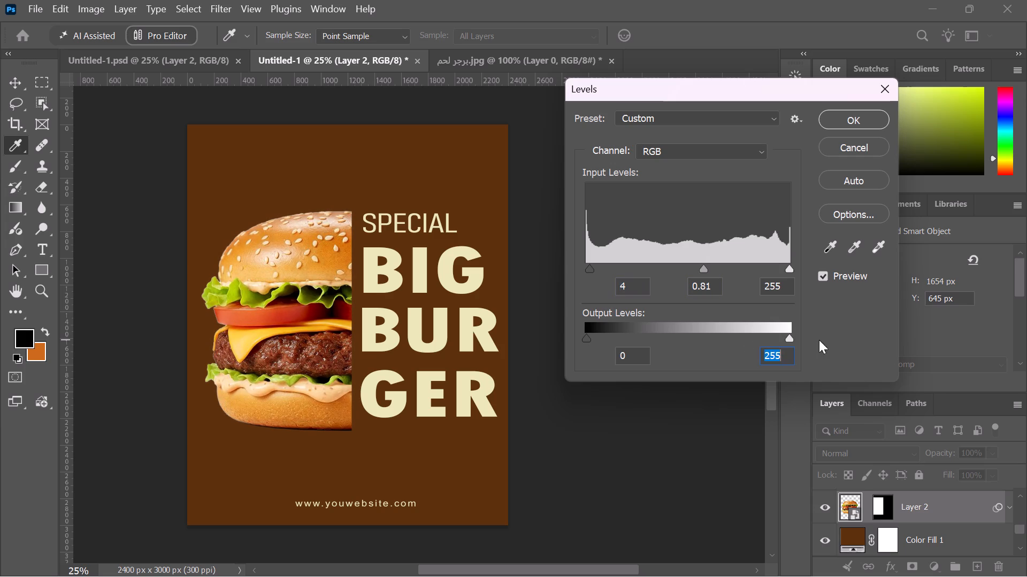
left_click(587, 338)
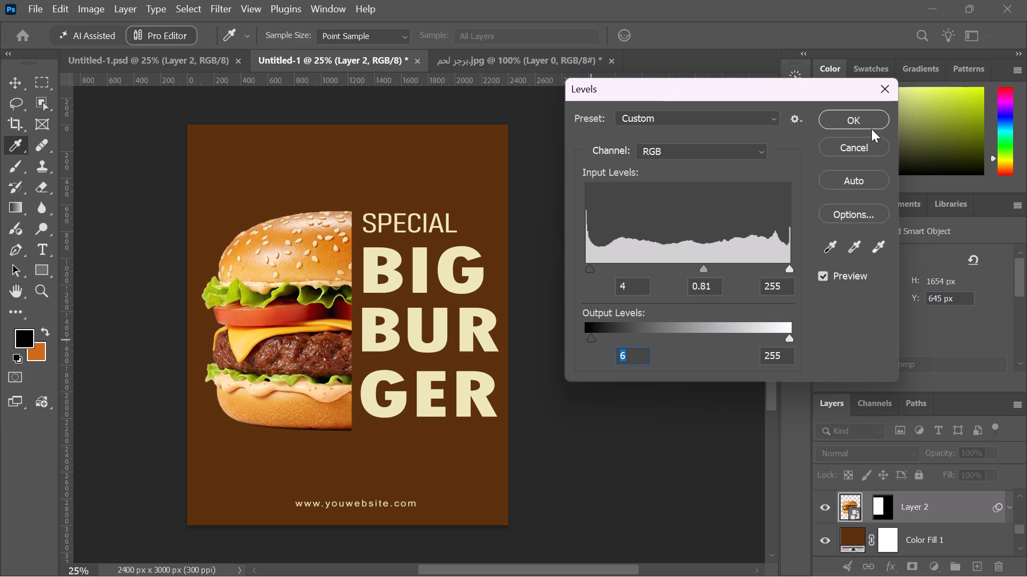
left_click(857, 123)
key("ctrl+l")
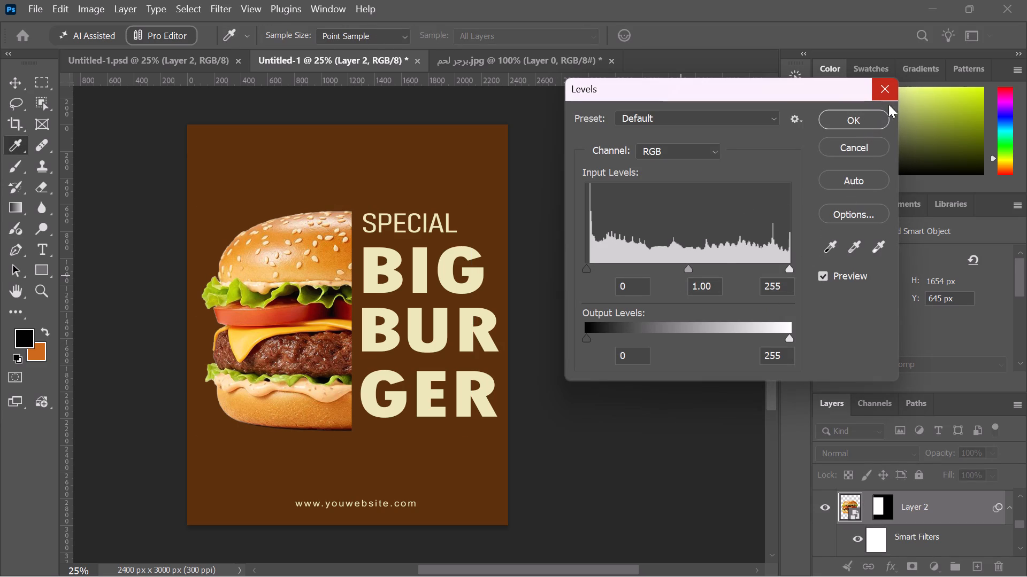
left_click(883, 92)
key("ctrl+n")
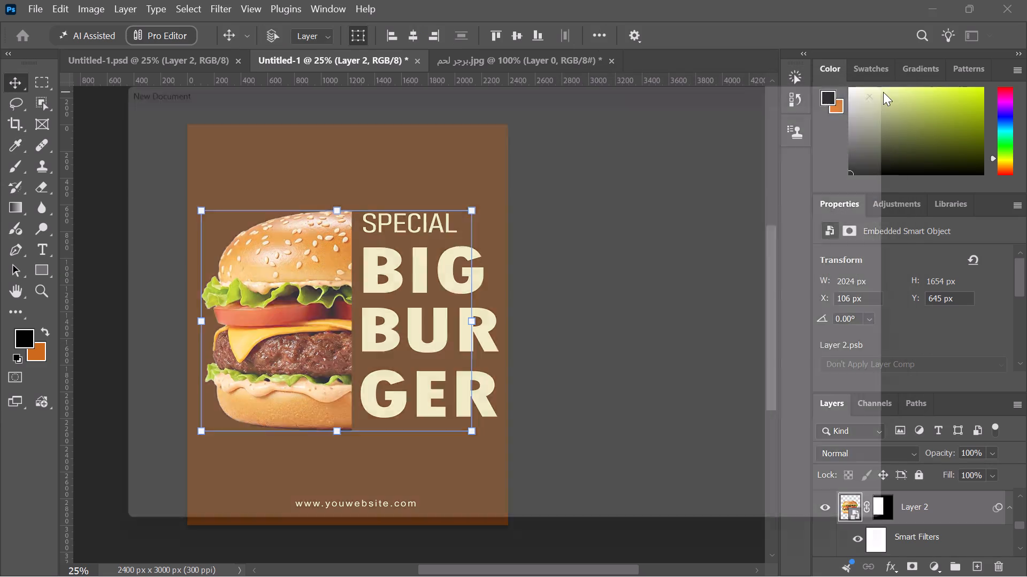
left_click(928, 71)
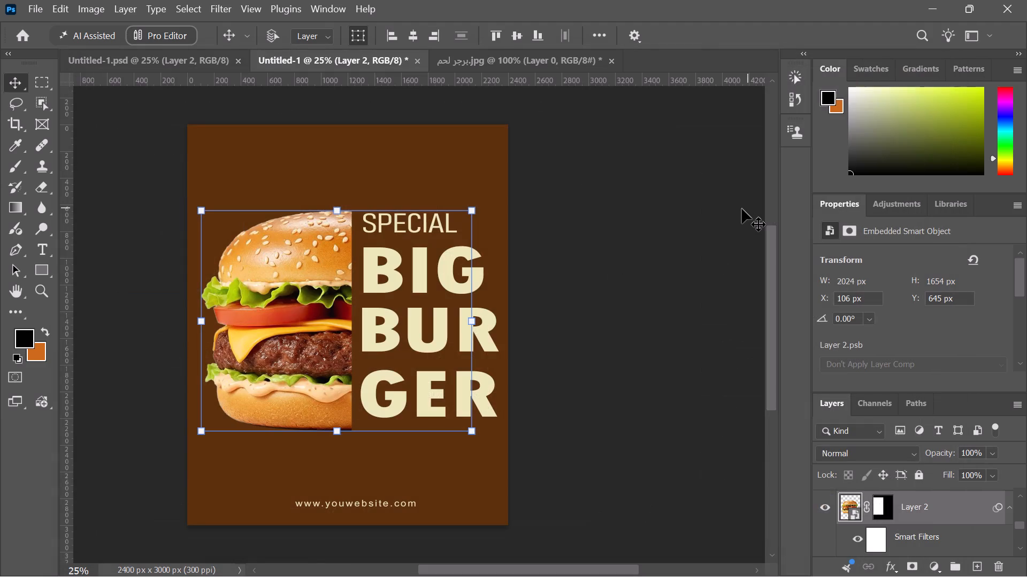
Apply Curves to the half-burger layer, Layer 2, with one RGB midtone point at input 134, output 132, keeping the endpoints at 0 and 255.
key("ctrl+m")
left_click_drag(555, 61, 838, 91)
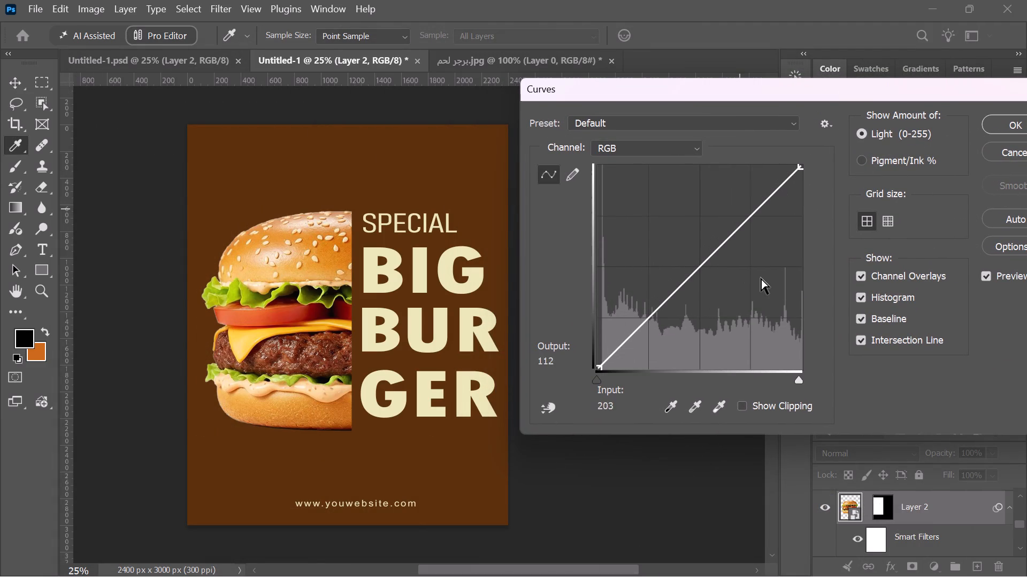
left_click_drag(798, 384, 638, 363)
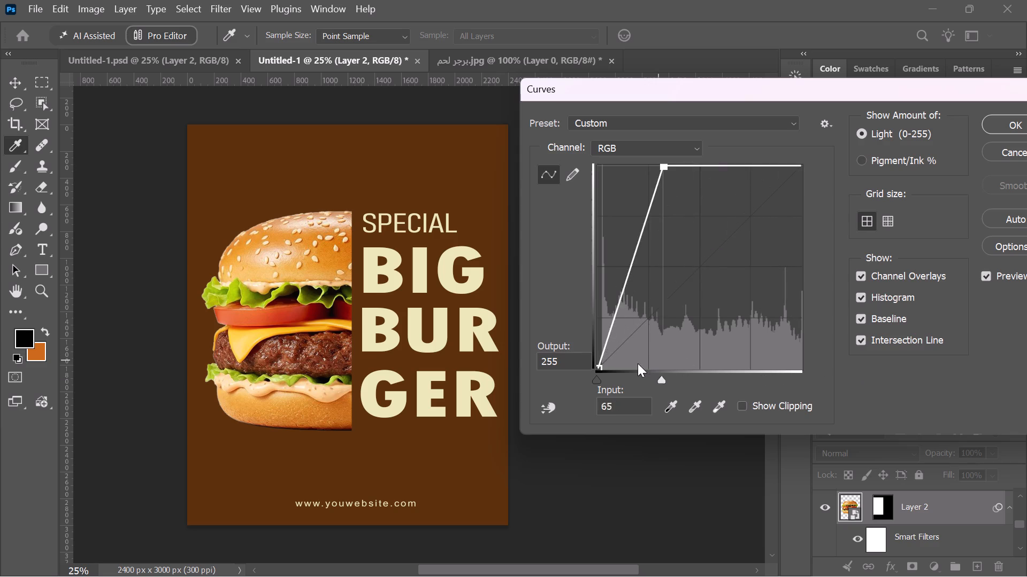
left_click_drag(638, 363, 878, 362)
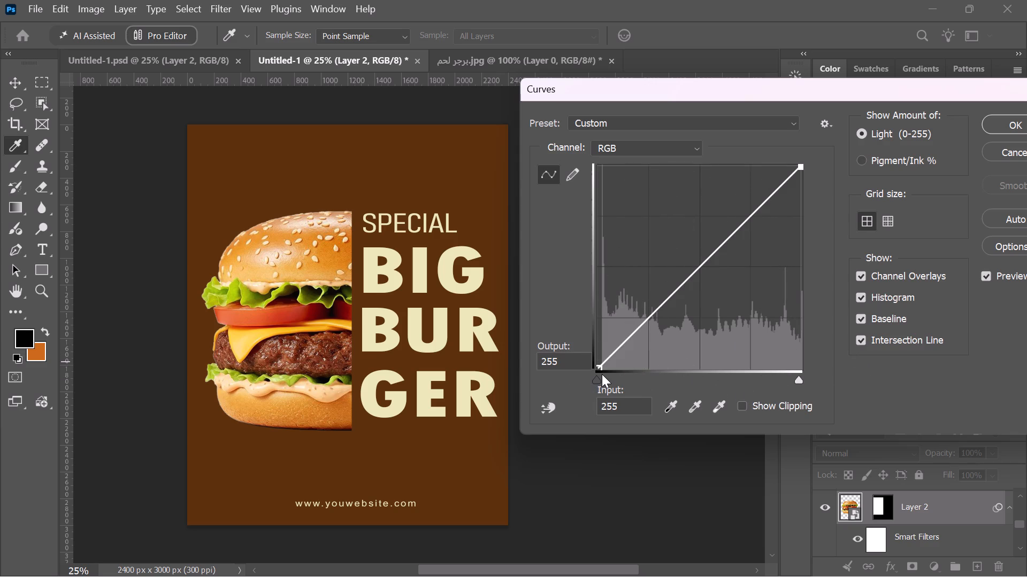
left_click_drag(595, 381, 591, 377)
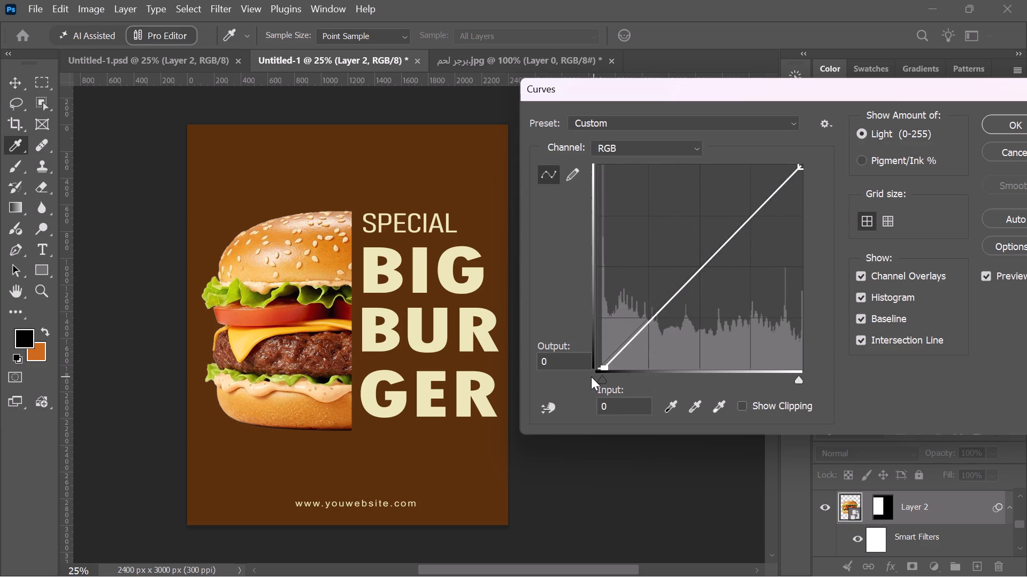
left_click_drag(591, 377, 589, 376)
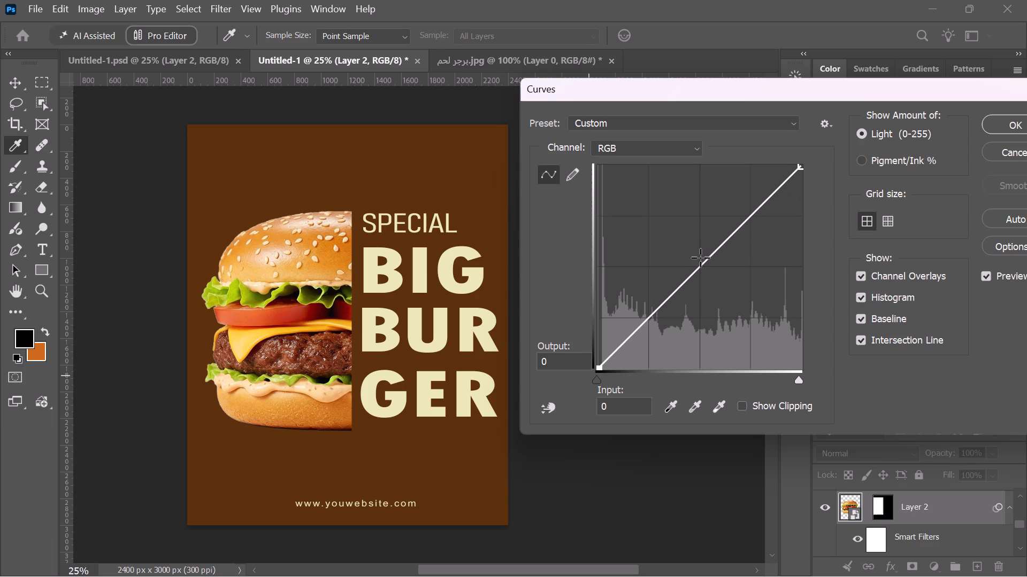
left_click_drag(707, 259, 710, 260)
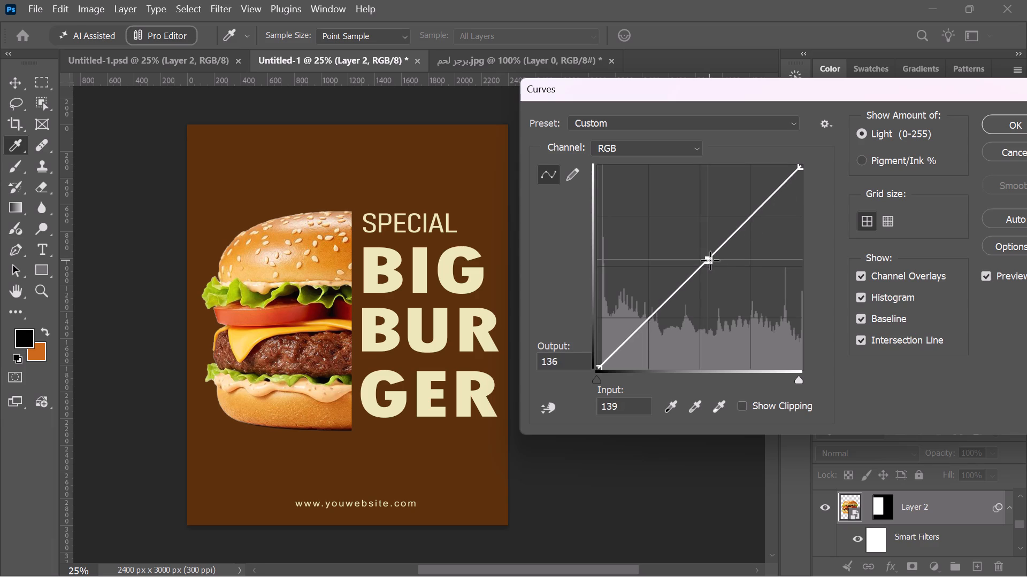
left_click_drag(710, 260, 742, 271)
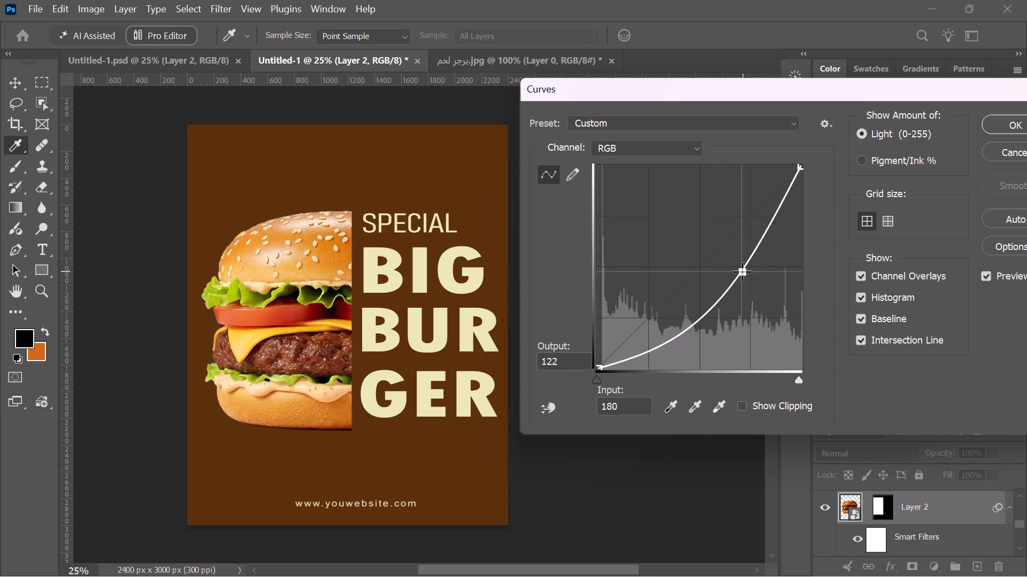
left_click_drag(742, 271, 725, 270)
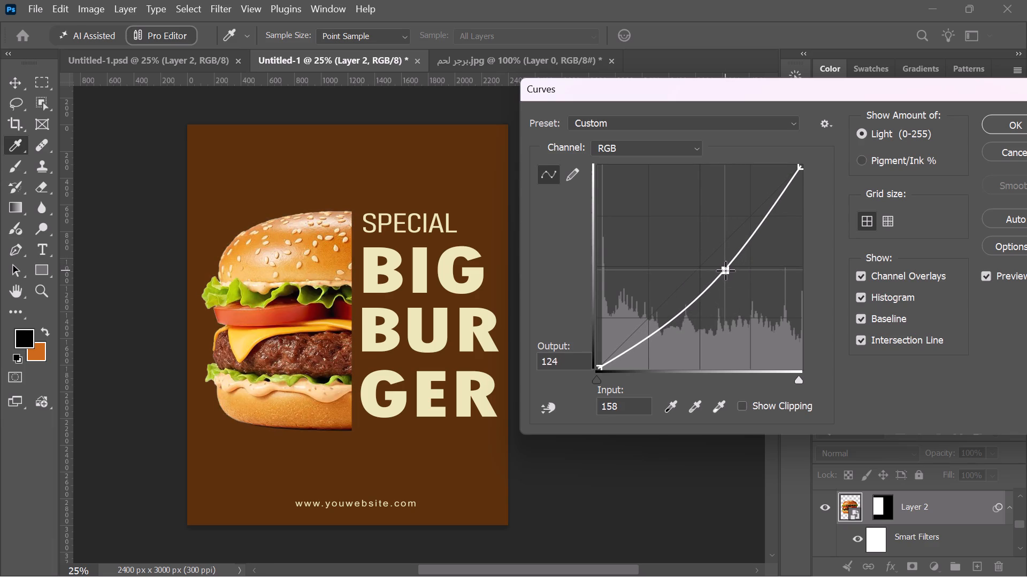
left_click_drag(725, 270, 721, 265)
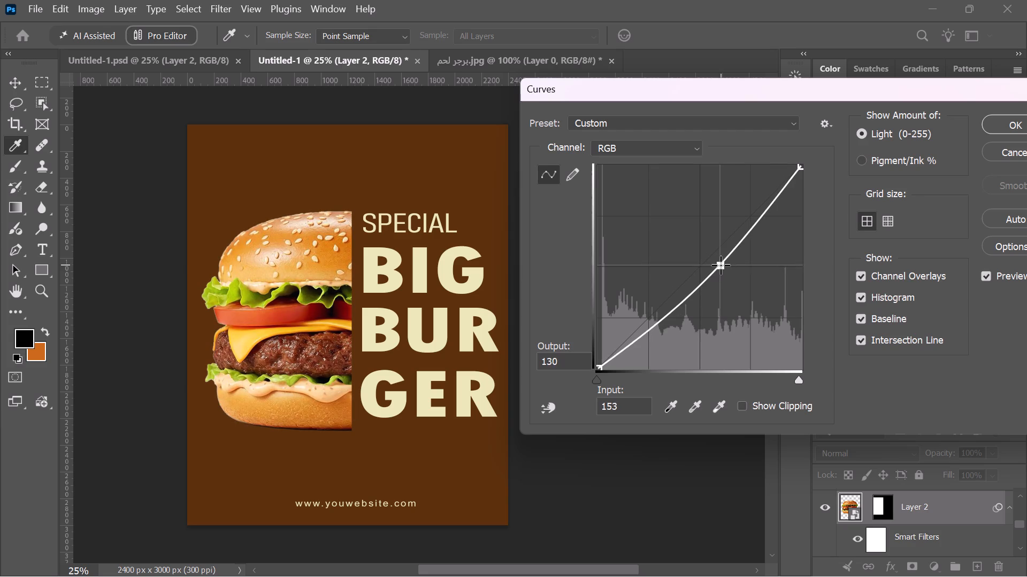
left_click_drag(721, 265, 706, 259)
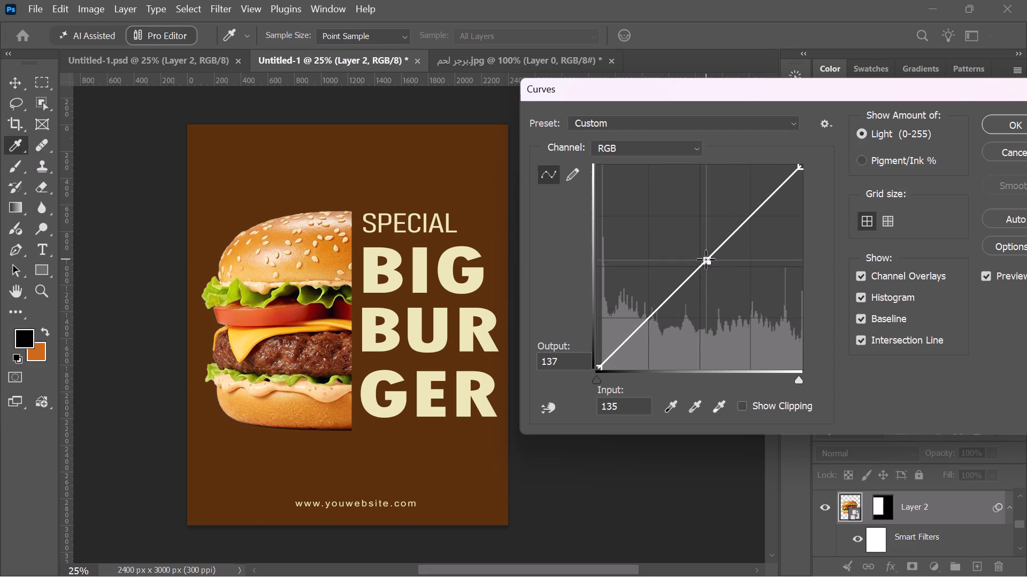
left_click_drag(706, 259, 706, 258)
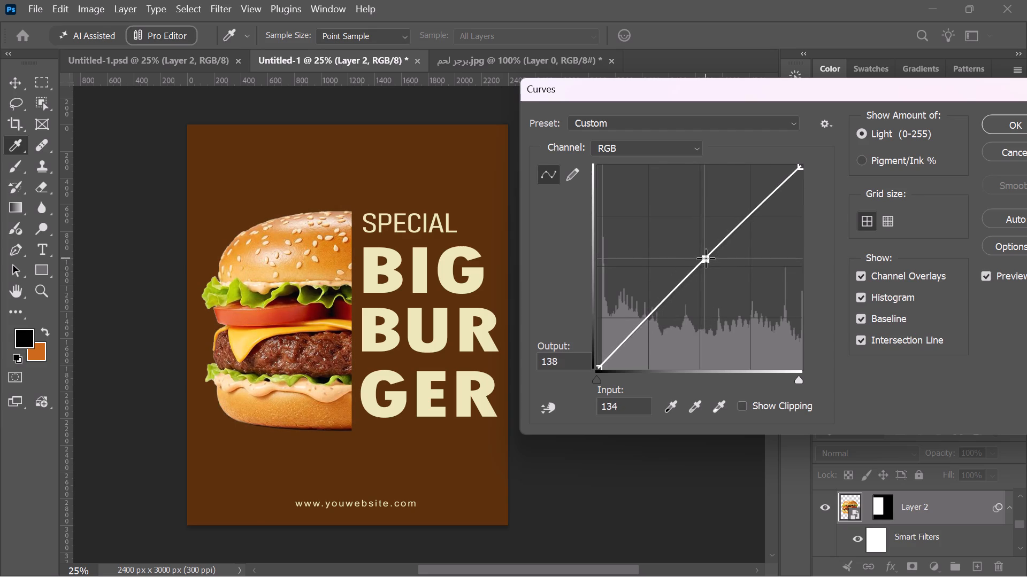
left_click_drag(706, 258, 712, 264)
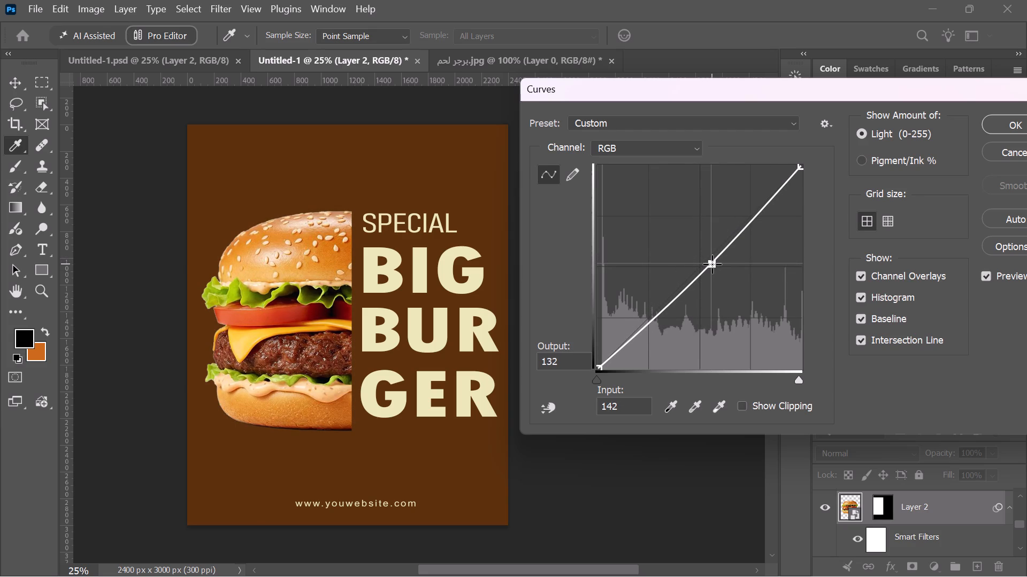
left_click_drag(712, 264, 711, 264)
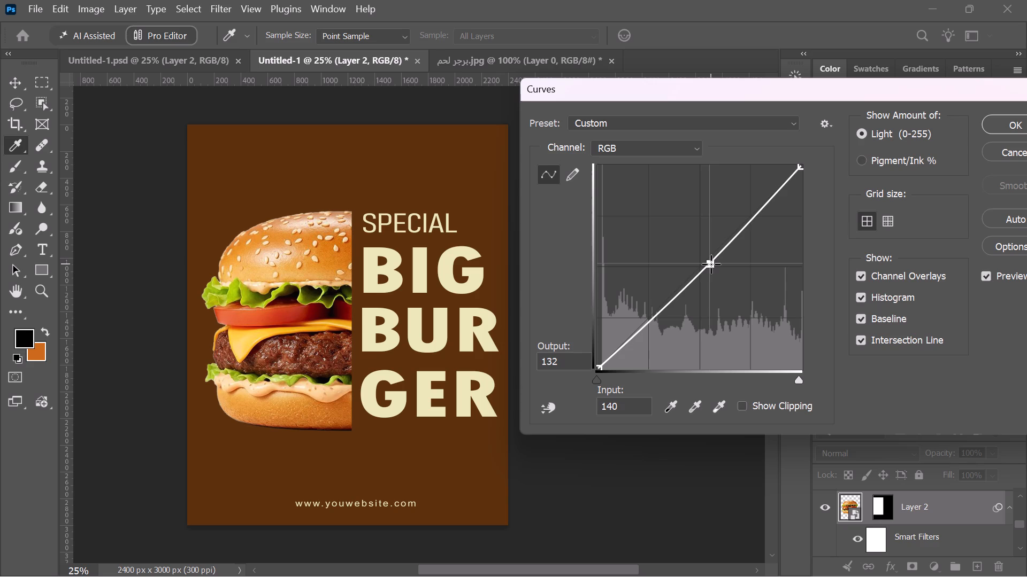
left_click_drag(711, 264, 713, 266)
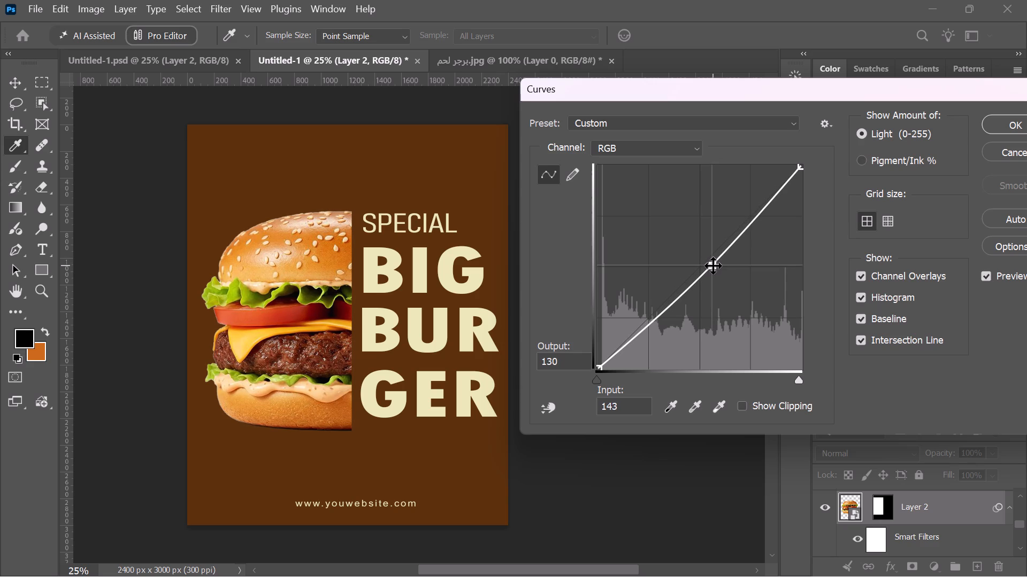
left_click(713, 266)
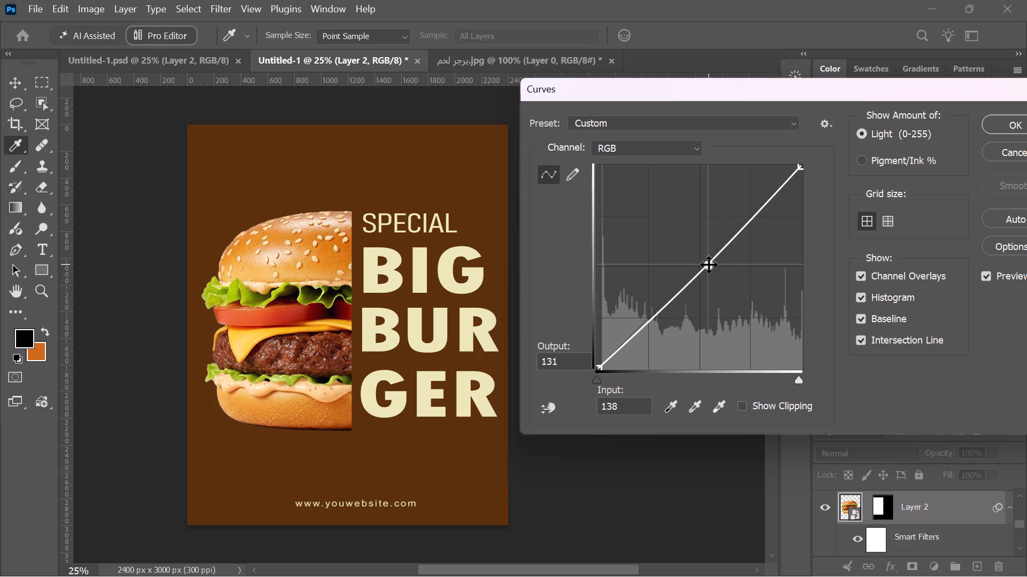
left_click(709, 264)
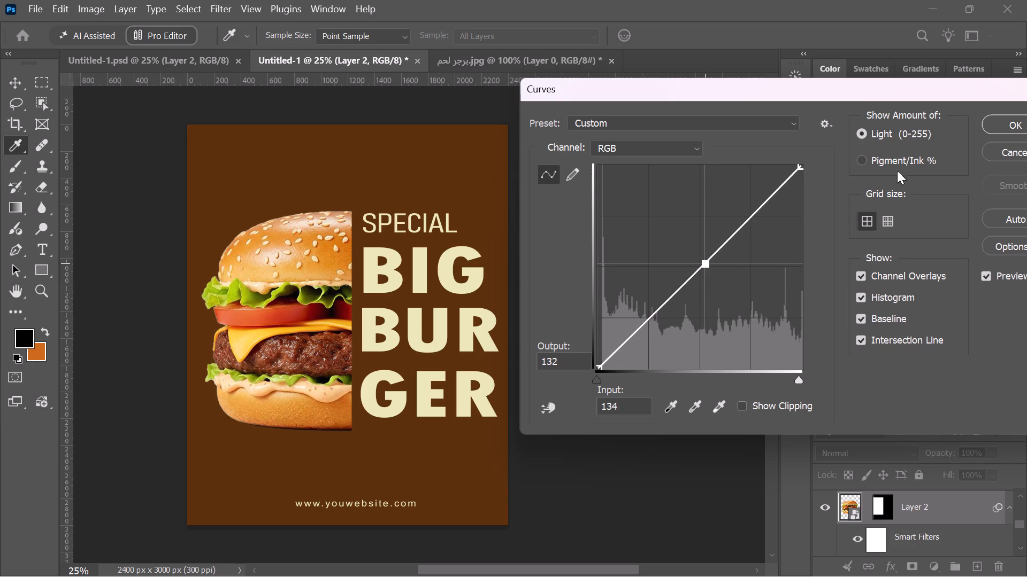
left_click(1005, 124)
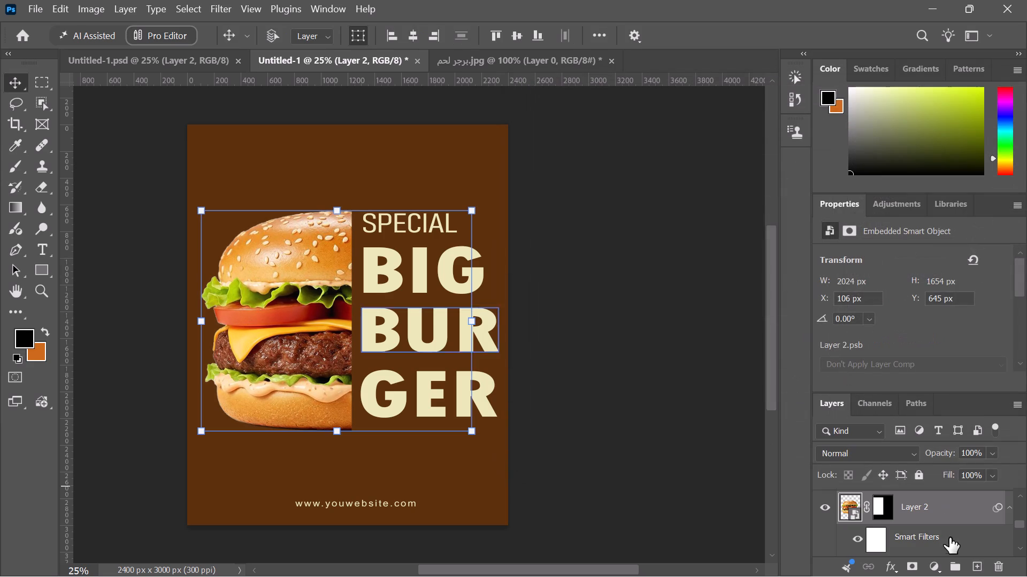
Add stacked drop shadows to the half-burger layer, Layer 2, and set the selected black Multiply shadow's opacity to 22%.
right_click(973, 509)
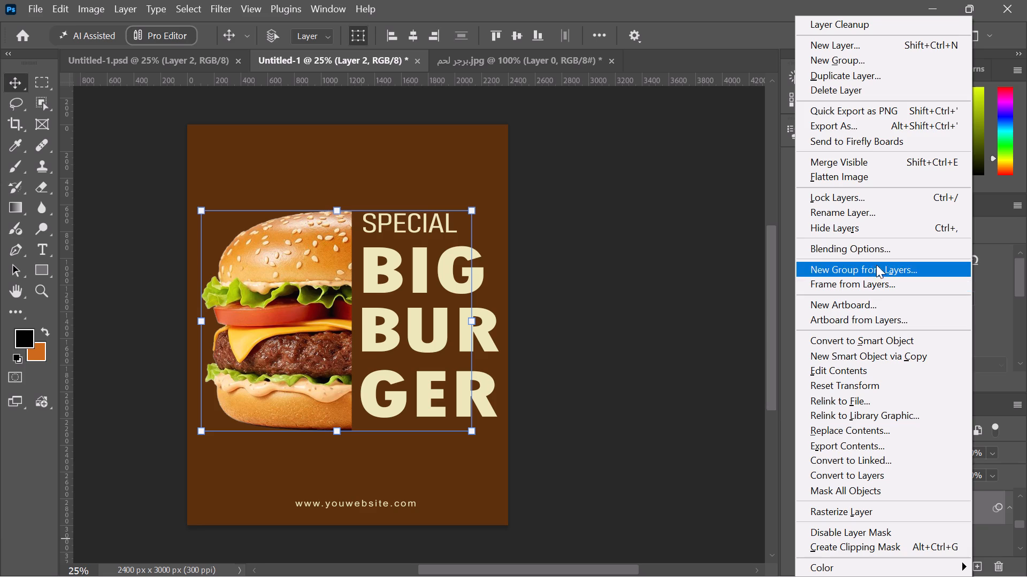
left_click(893, 247)
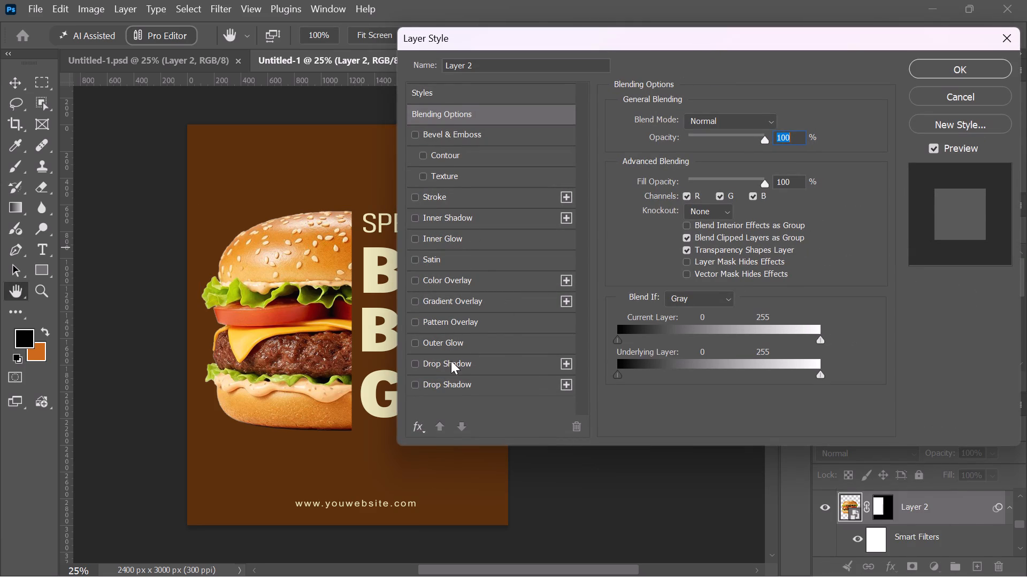
left_click(413, 361)
left_click(566, 363)
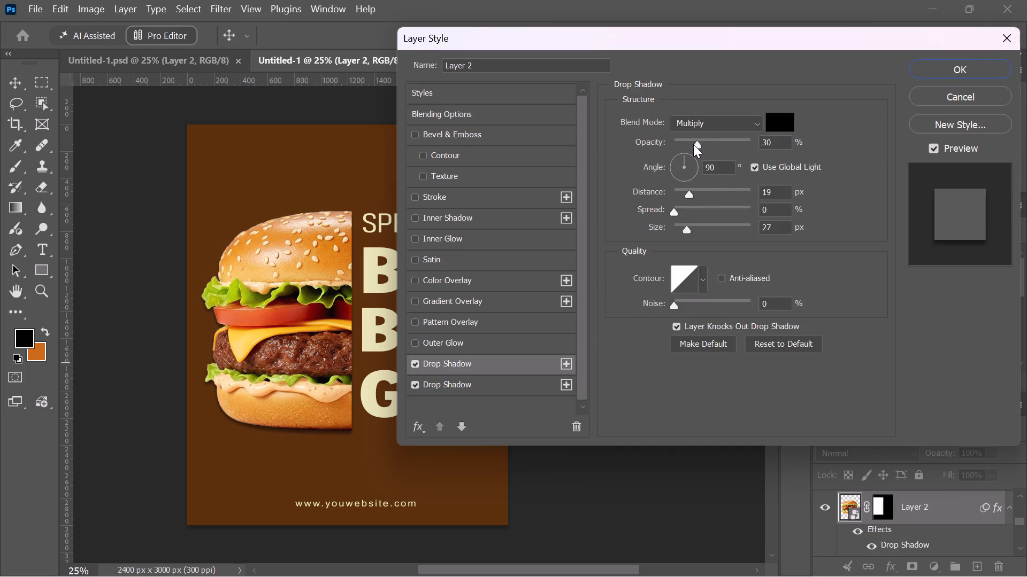
left_click_drag(698, 144, 691, 155)
left_click_drag(691, 155, 794, 149)
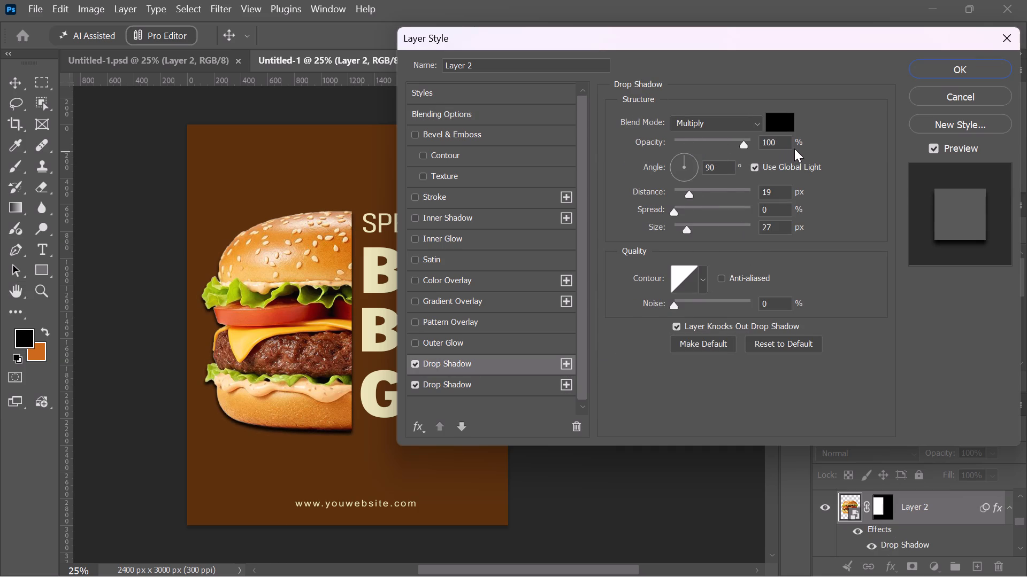
left_click_drag(794, 149, 691, 161)
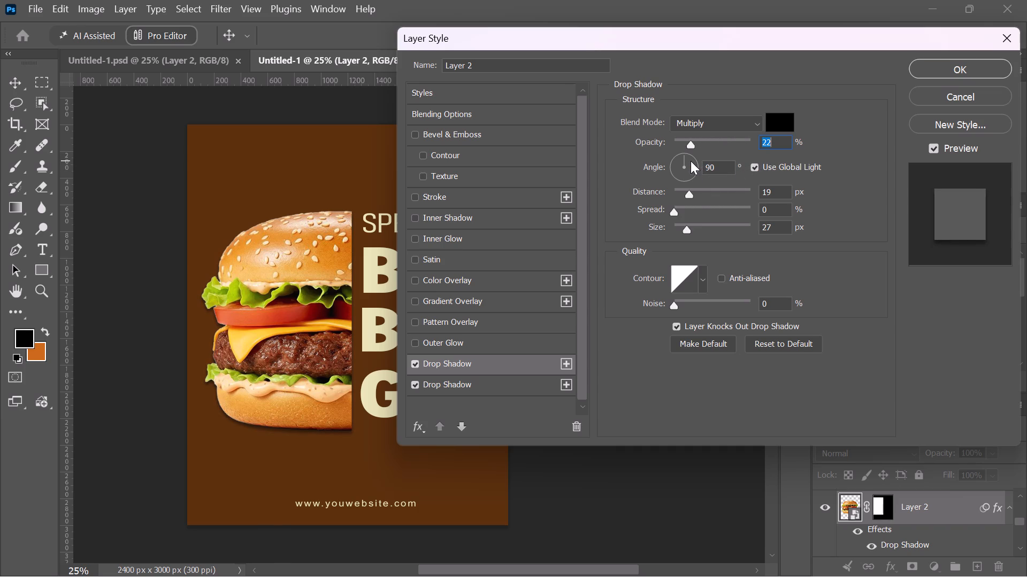
Set the drop shadow's light angle to 59° for the half-burger layer, using global light.
left_click_drag(683, 157, 701, 165)
left_click_drag(701, 165, 617, 169)
left_click_drag(617, 169, 693, 176)
left_click_drag(693, 176, 695, 177)
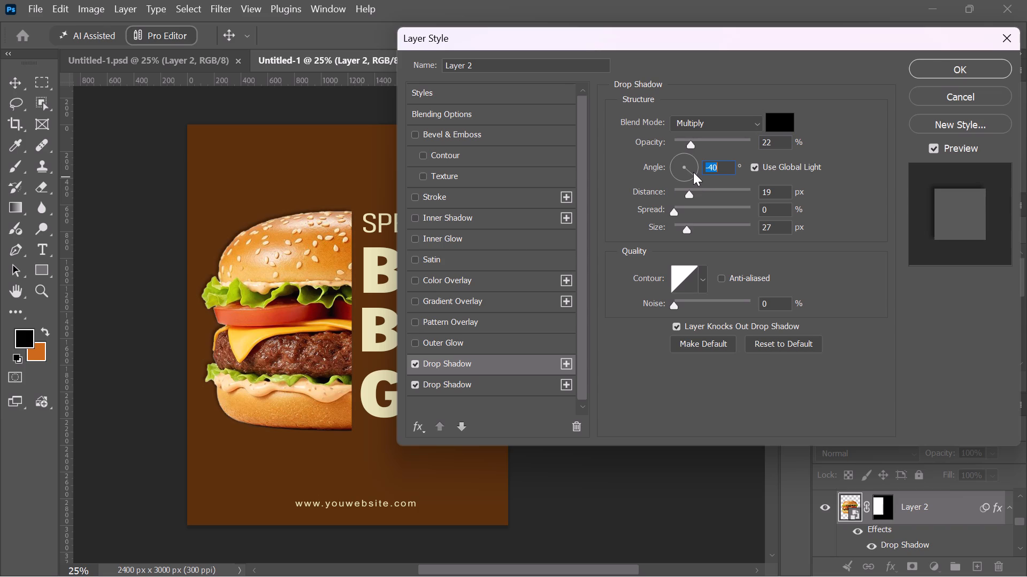
left_click_drag(690, 172, 691, 159)
left_click_drag(691, 159, 678, 160)
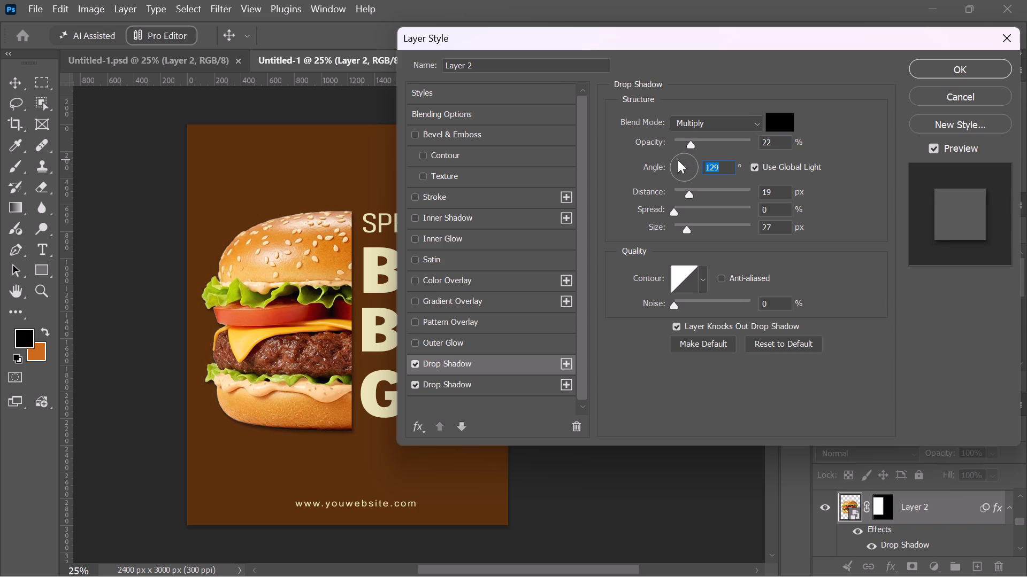
left_click_drag(678, 160, 677, 171)
left_click_drag(677, 171, 694, 173)
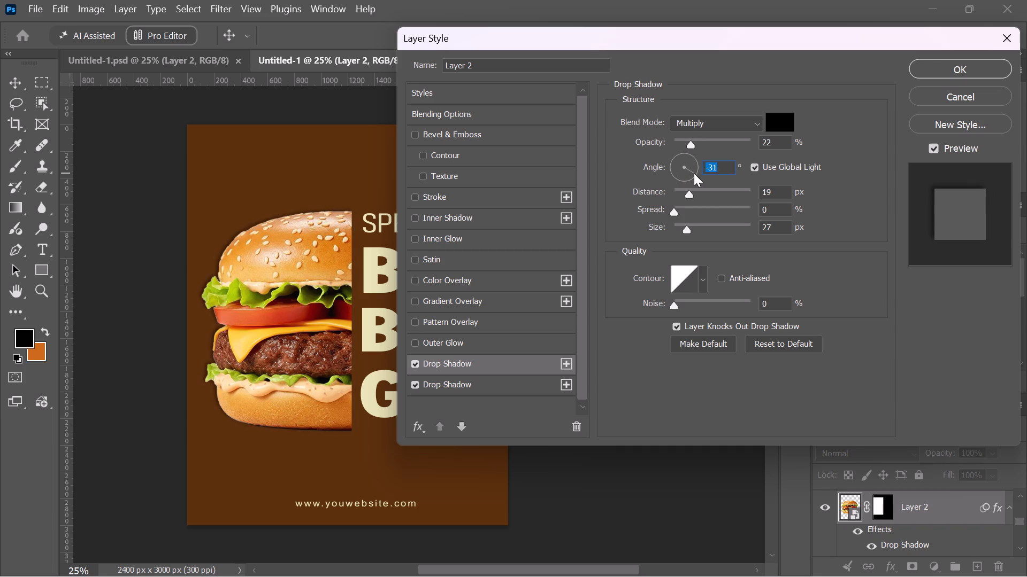
left_click_drag(694, 173, 694, 160)
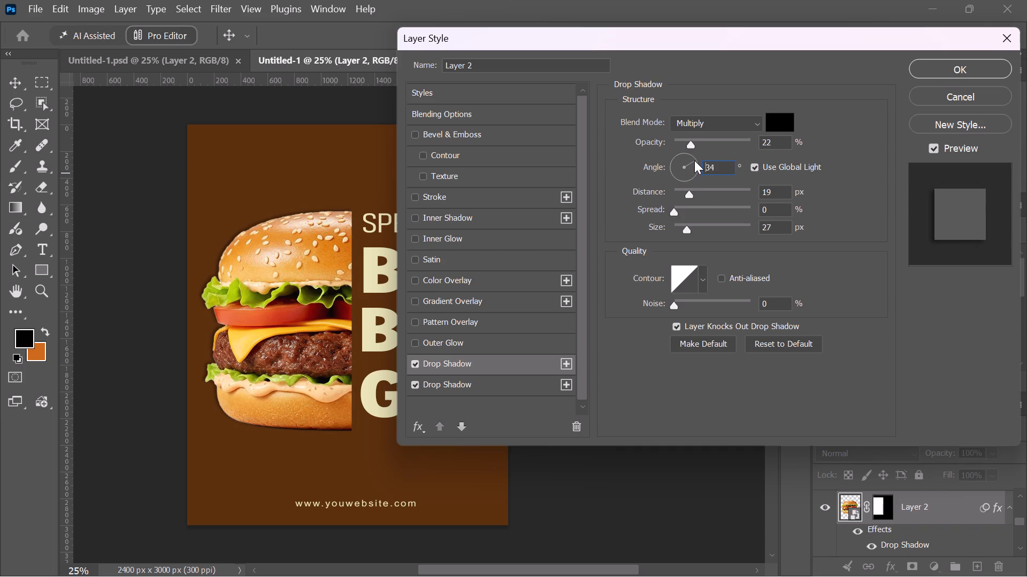
left_click_drag(694, 160, 694, 159)
left_click(694, 159)
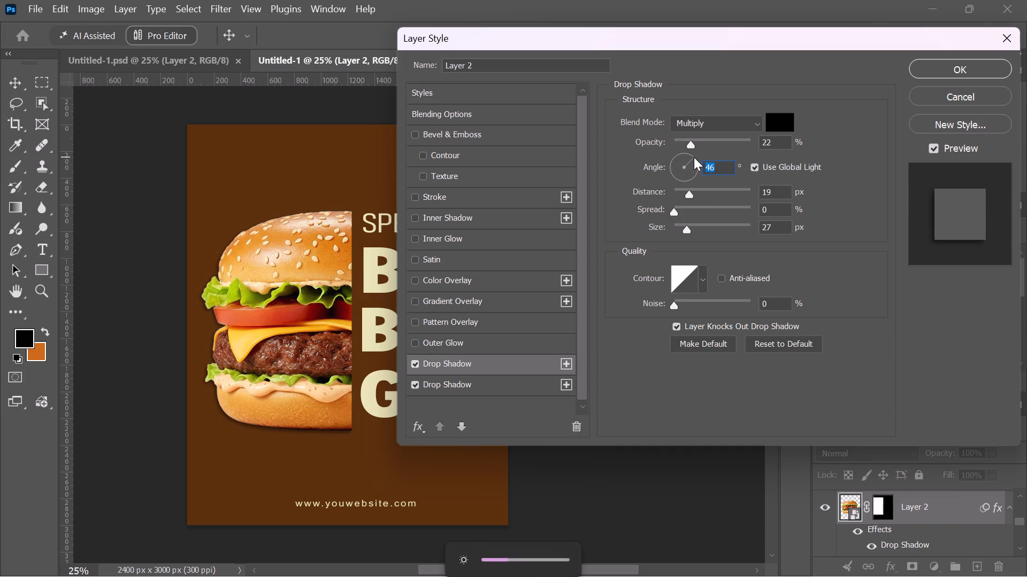
left_click(694, 157)
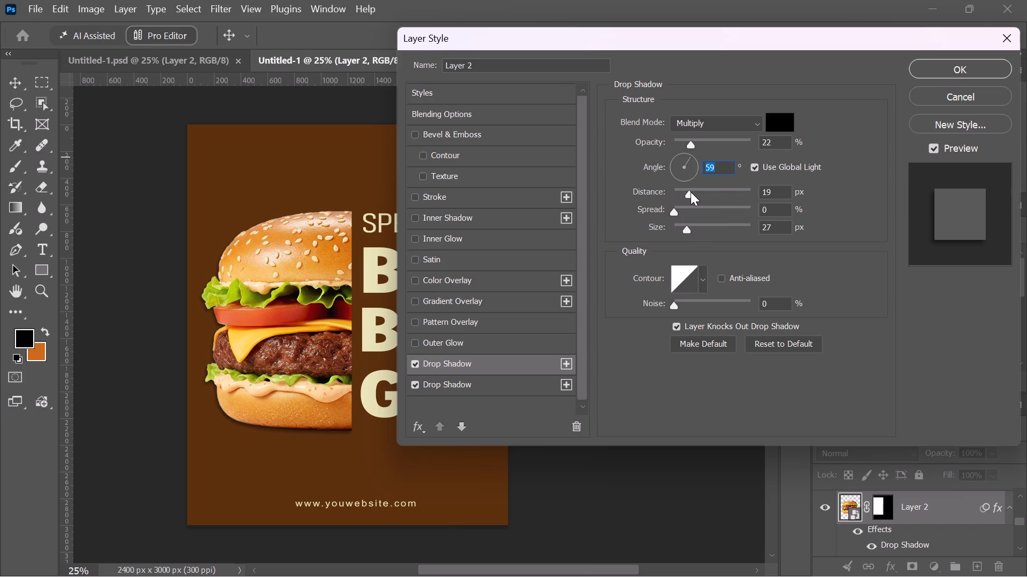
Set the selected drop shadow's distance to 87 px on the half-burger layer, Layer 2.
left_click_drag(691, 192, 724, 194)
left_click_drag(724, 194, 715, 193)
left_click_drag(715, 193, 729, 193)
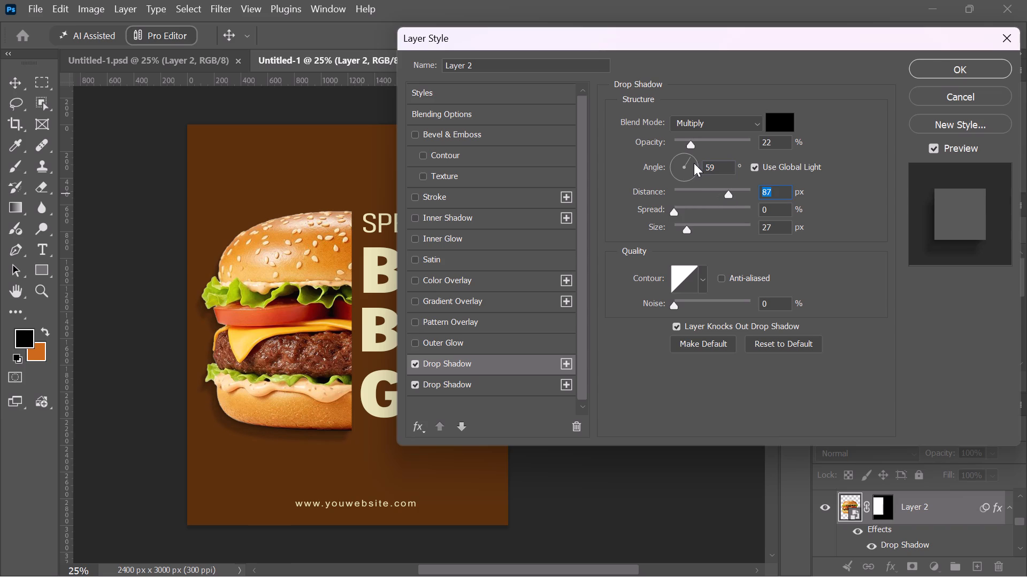
Set the half-burger layer's drop shadow light angle to 136°, using global light.
left_click_drag(688, 160, 693, 165)
left_click_drag(693, 165, 679, 163)
left_click_drag(679, 163, 676, 179)
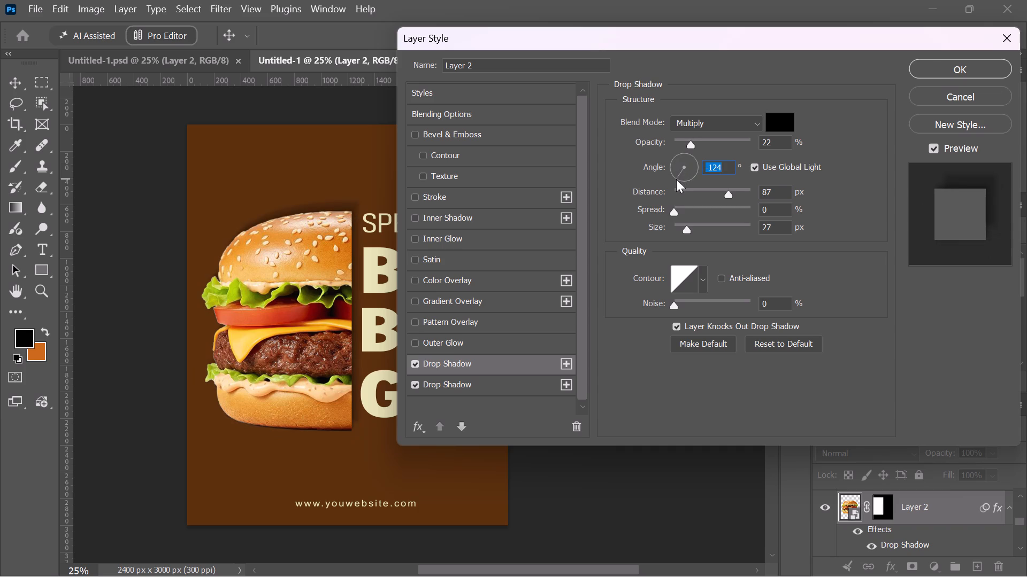
left_click_drag(676, 179, 670, 168)
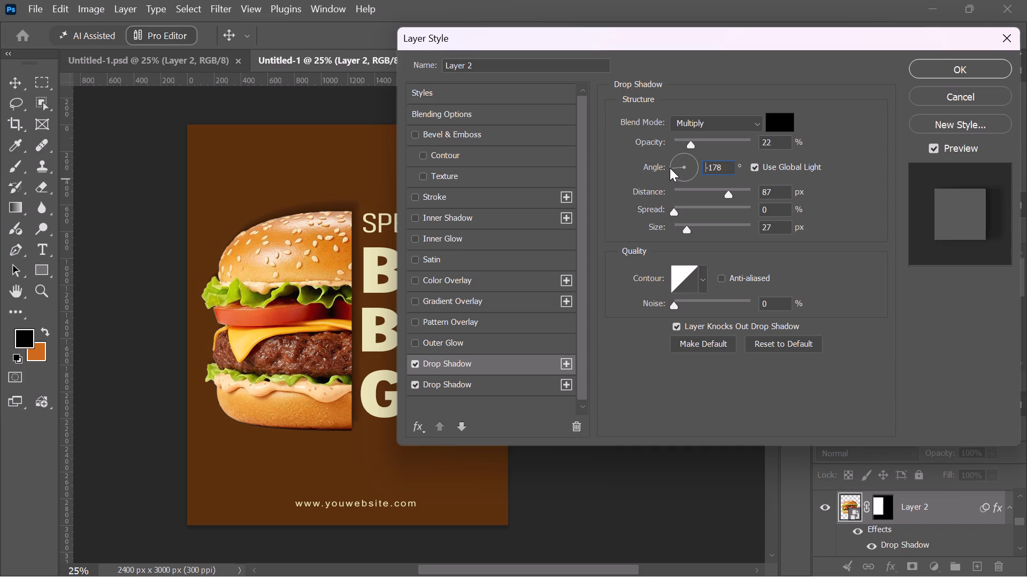
left_click_drag(670, 168, 670, 167)
left_click_drag(670, 167, 671, 158)
left_click(671, 158)
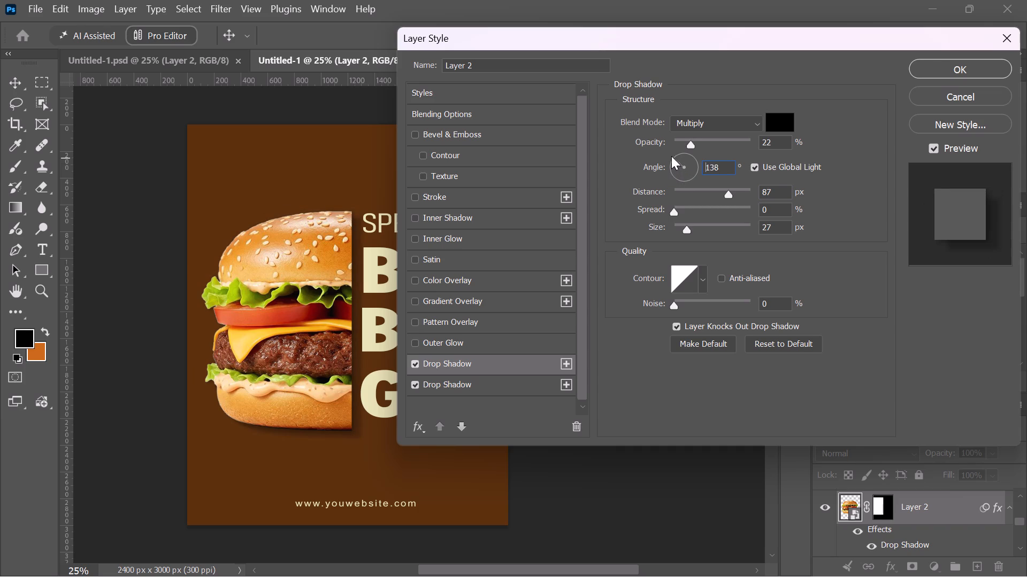
left_click_drag(675, 155, 674, 160)
left_click(674, 160)
Set the selected drop shadow's spread to 80%, distance to 25 px and size to 3 px on Layer 2.
left_click_drag(673, 209, 738, 216)
left_click_drag(738, 216, 735, 216)
left_click_drag(726, 193, 700, 193)
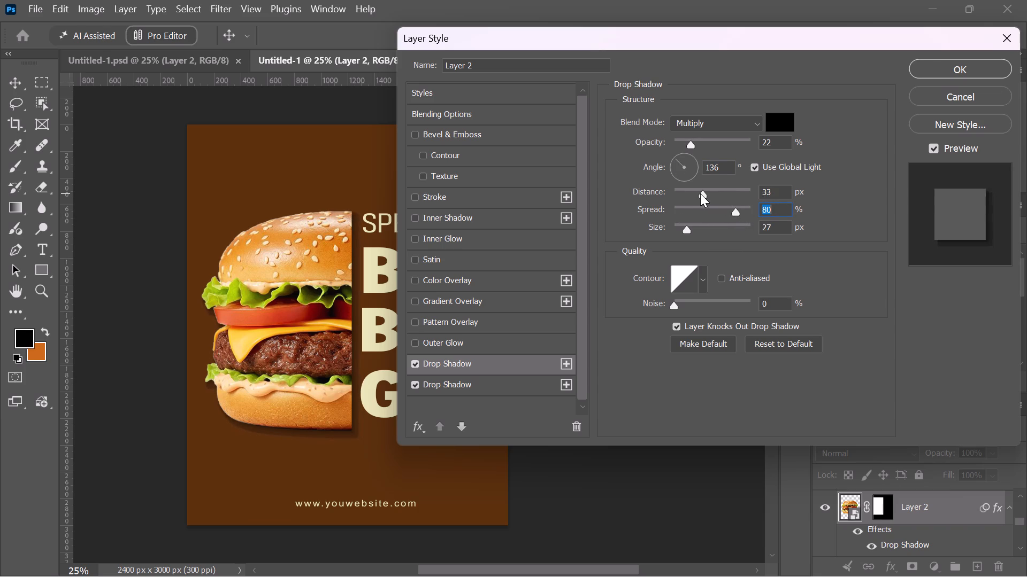
left_click_drag(700, 193, 694, 195)
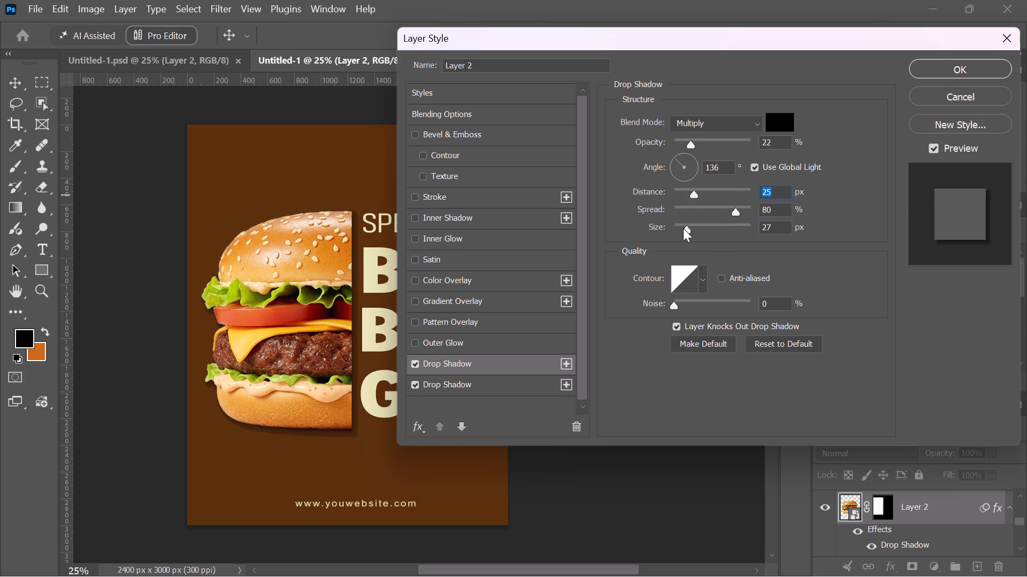
left_click_drag(683, 228, 683, 230)
left_click_drag(683, 230, 671, 232)
left_click_drag(671, 232, 678, 233)
left_click_drag(678, 233, 677, 233)
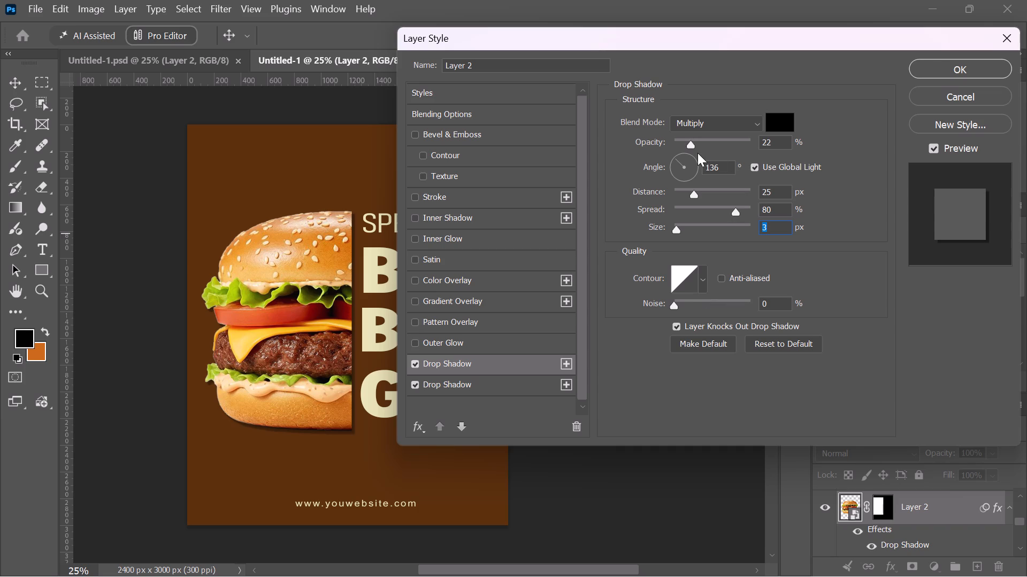
Set the selected drop shadow to 0% opacity, 0% noise and Lighten blend mode, and apply the layer style to Layer 2.
left_click_drag(692, 146, 778, 143)
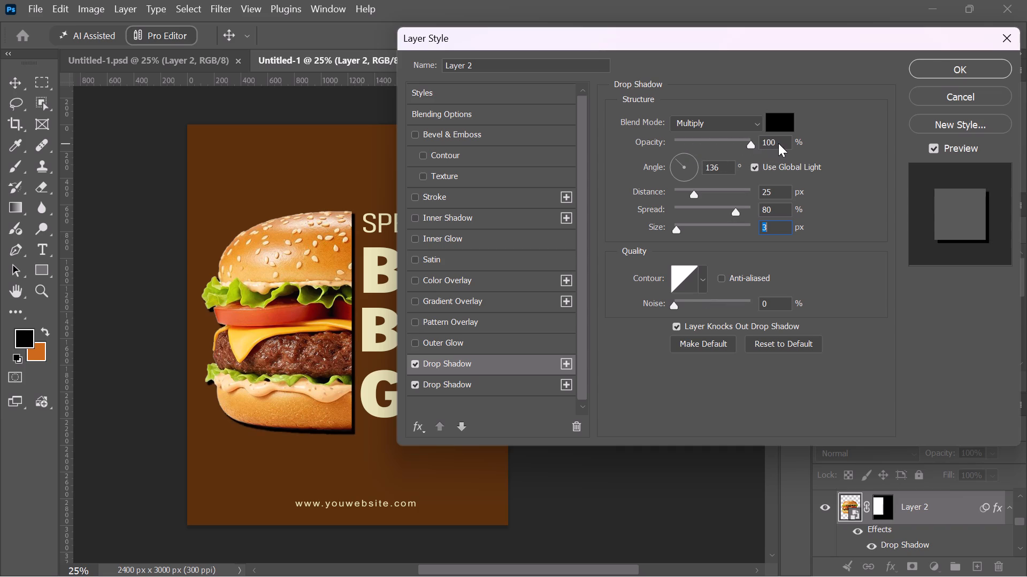
left_click_drag(778, 143, 614, 163)
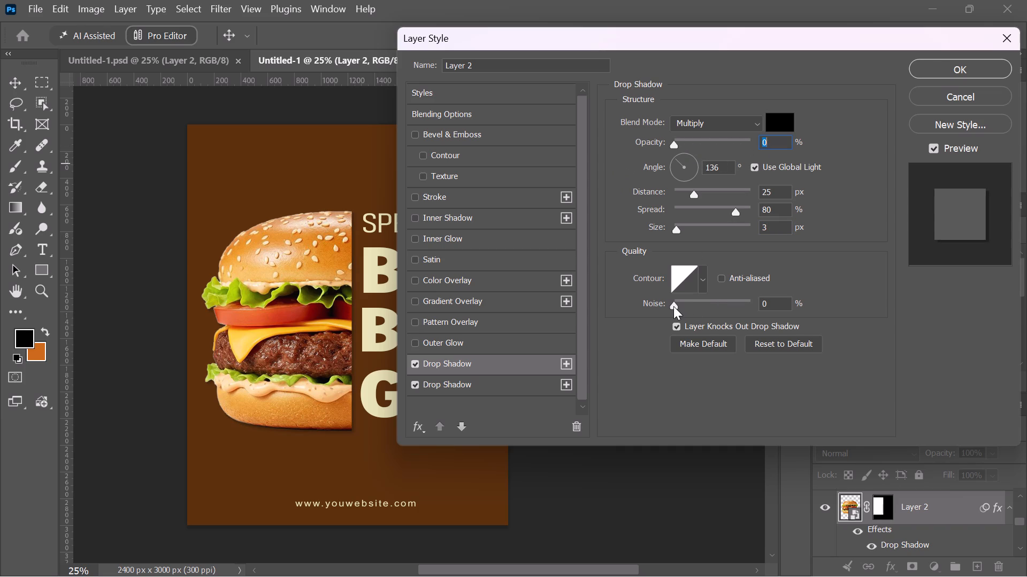
left_click_drag(673, 306, 767, 307)
left_click_drag(767, 307, 617, 305)
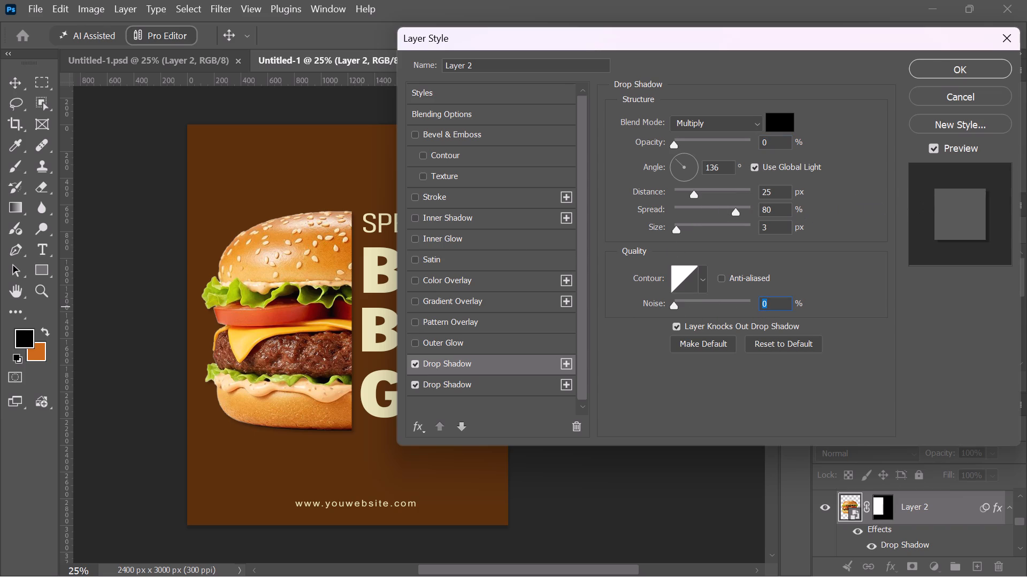
left_click(757, 123)
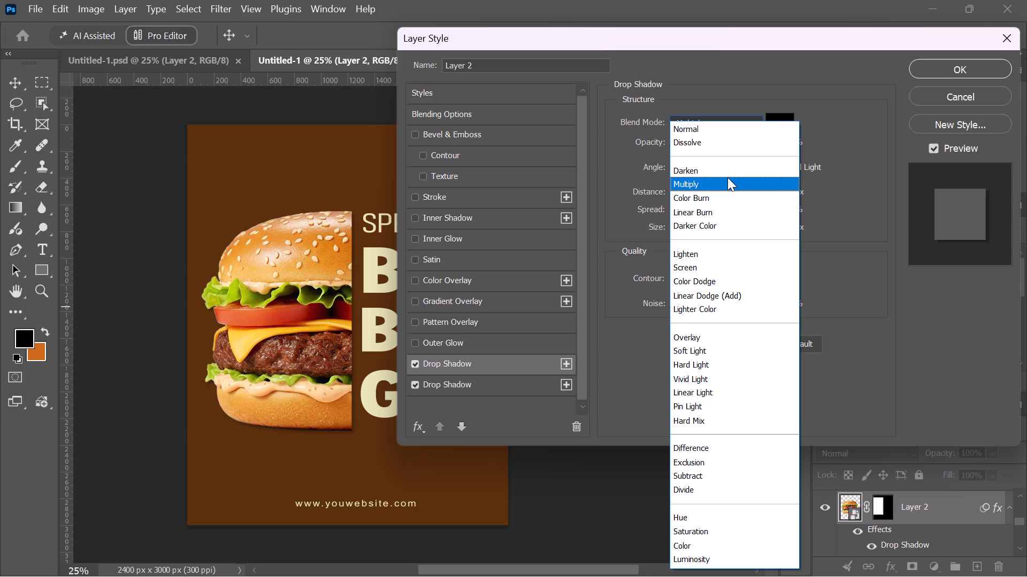
left_click(704, 248)
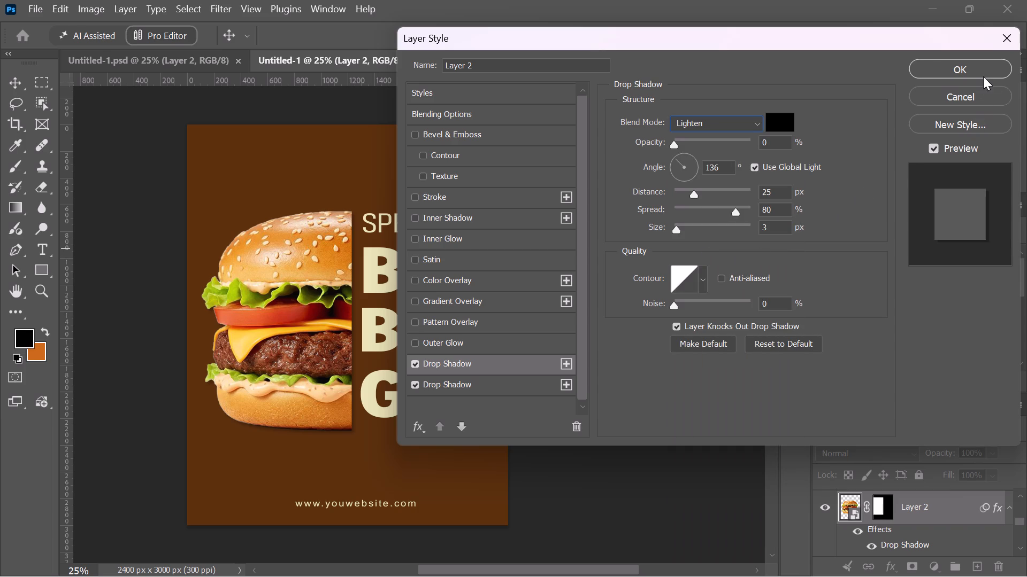
left_click(984, 66)
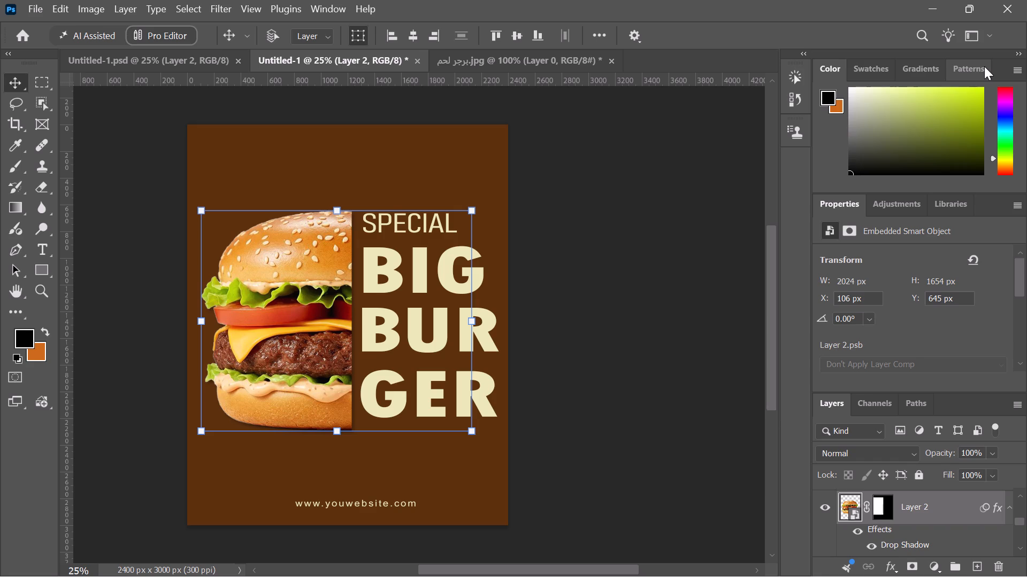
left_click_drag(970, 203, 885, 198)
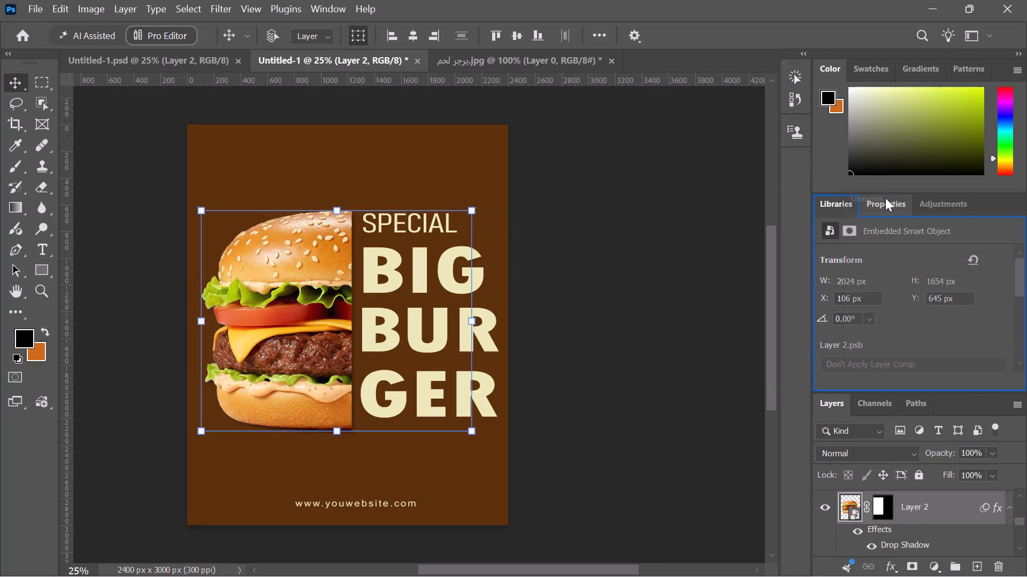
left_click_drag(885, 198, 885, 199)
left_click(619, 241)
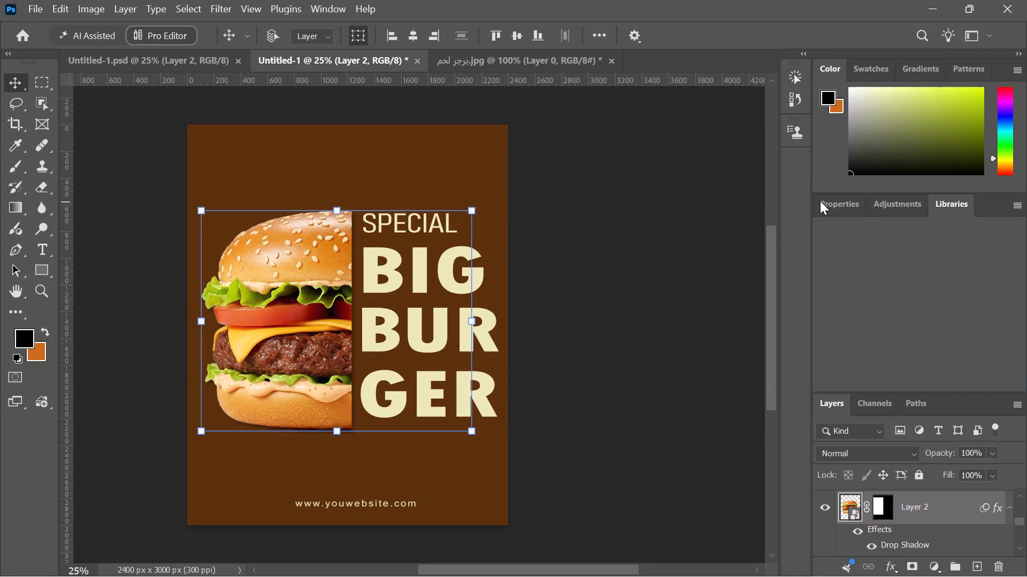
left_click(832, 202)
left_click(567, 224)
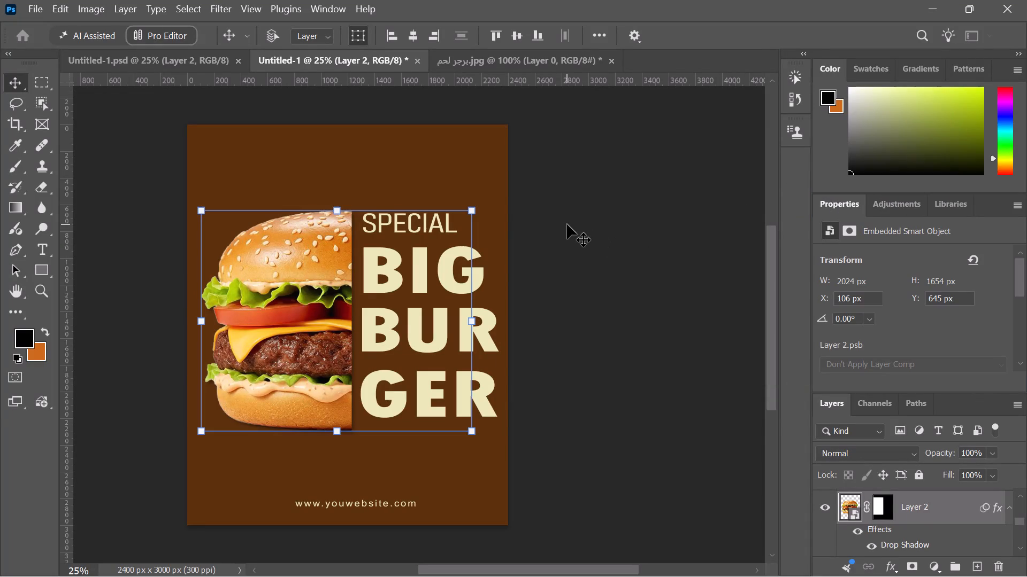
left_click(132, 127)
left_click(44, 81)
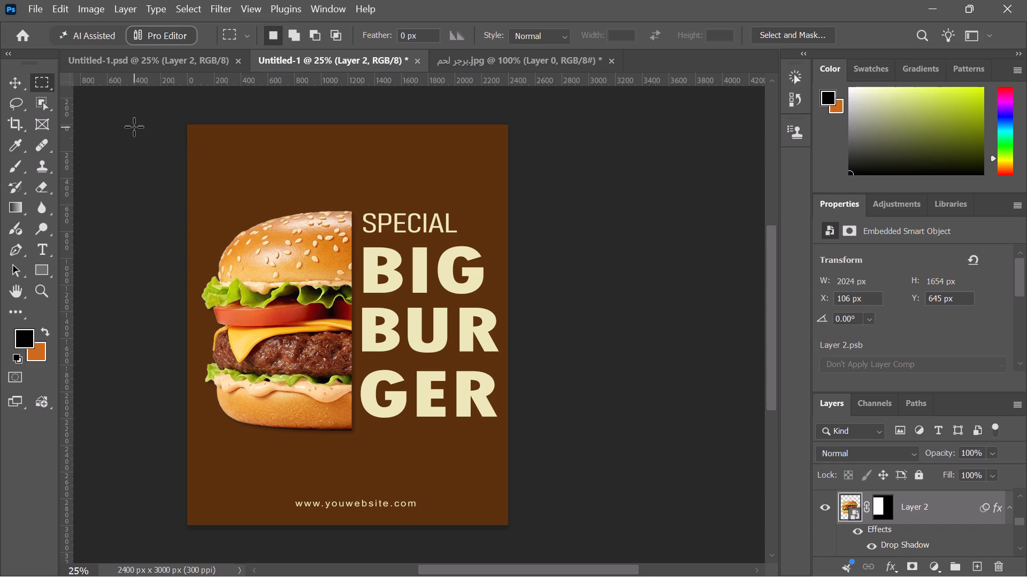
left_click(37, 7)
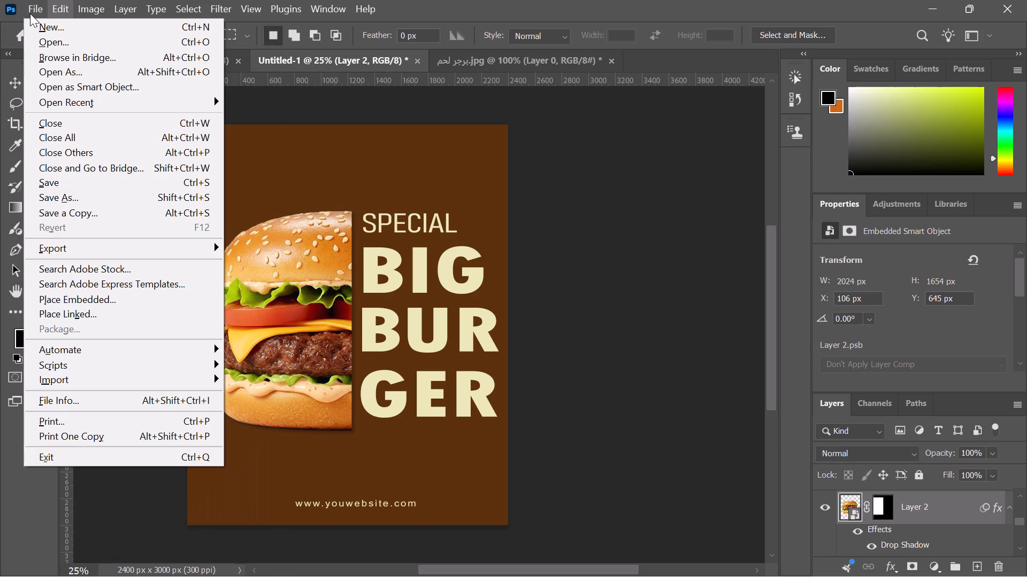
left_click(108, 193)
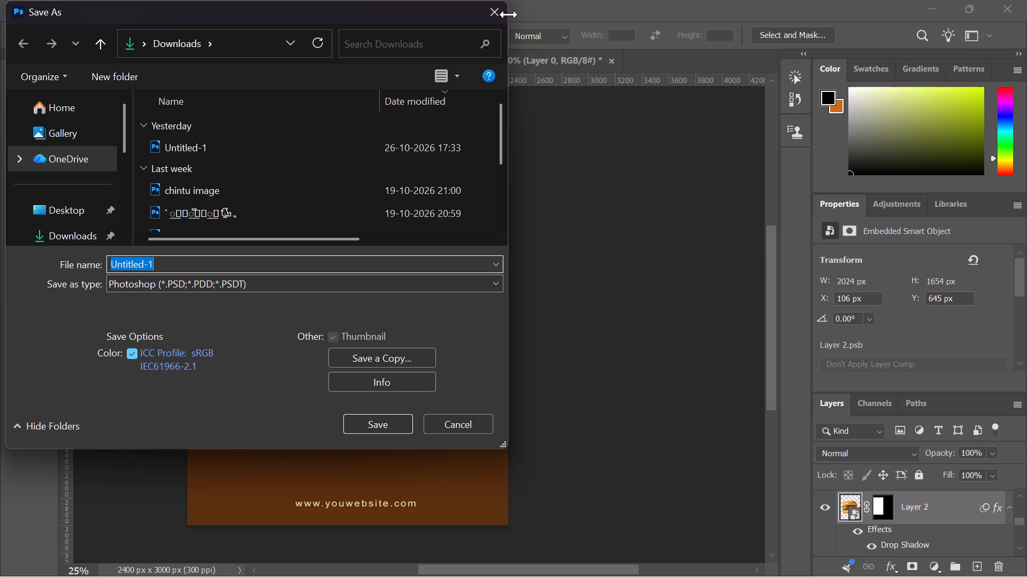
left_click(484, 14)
Save a JPEG copy of the poster as "burger poster" in Downloads at Maximum quality, 12.
left_click(39, 10)
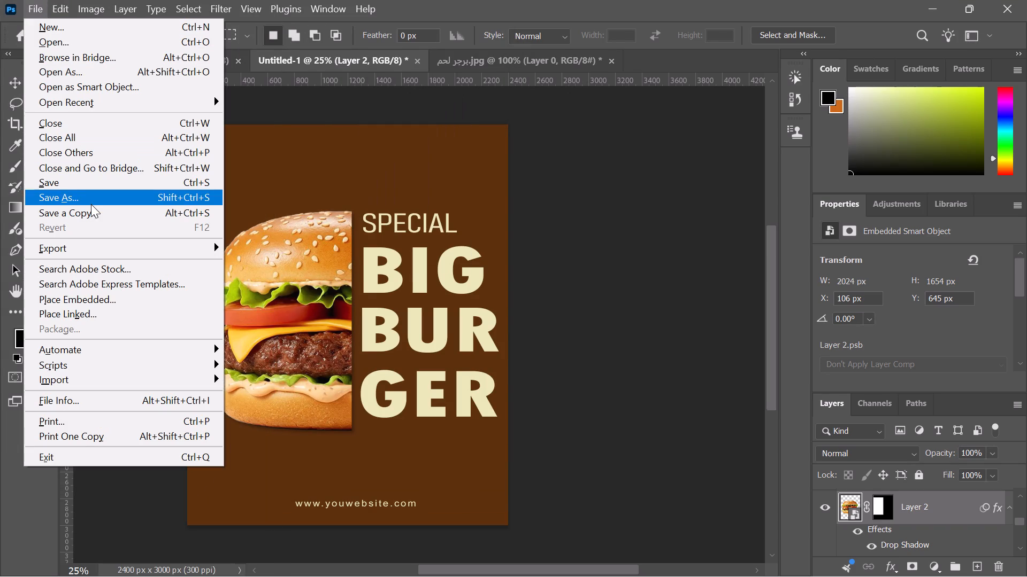
left_click(94, 216)
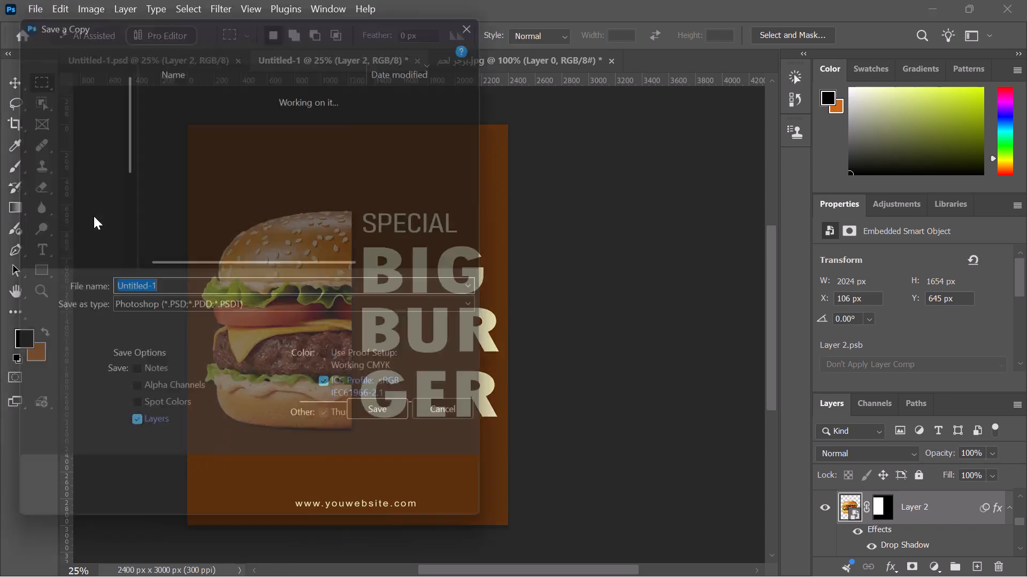
left_click(439, 282)
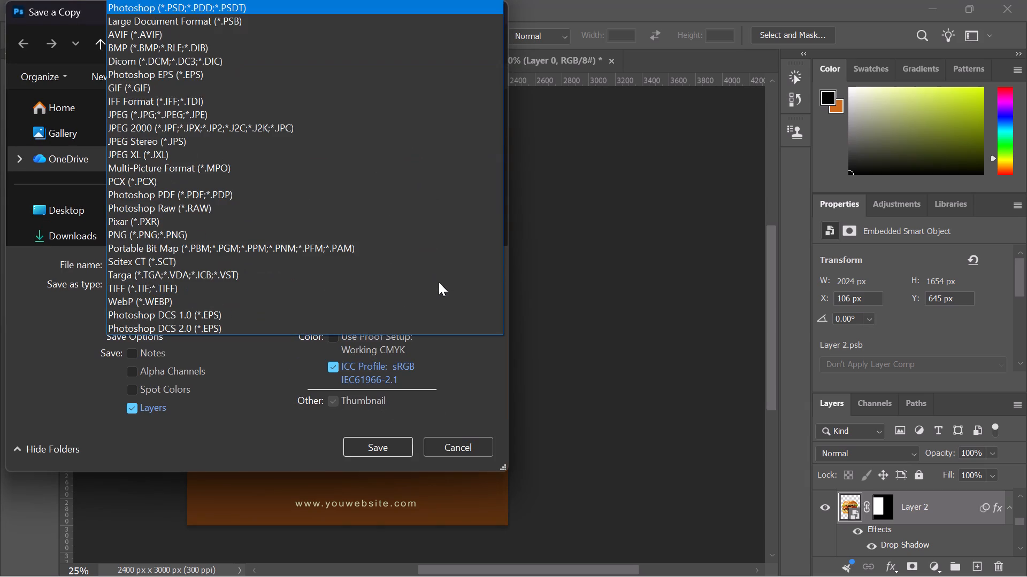
left_click(221, 116)
left_click(173, 269)
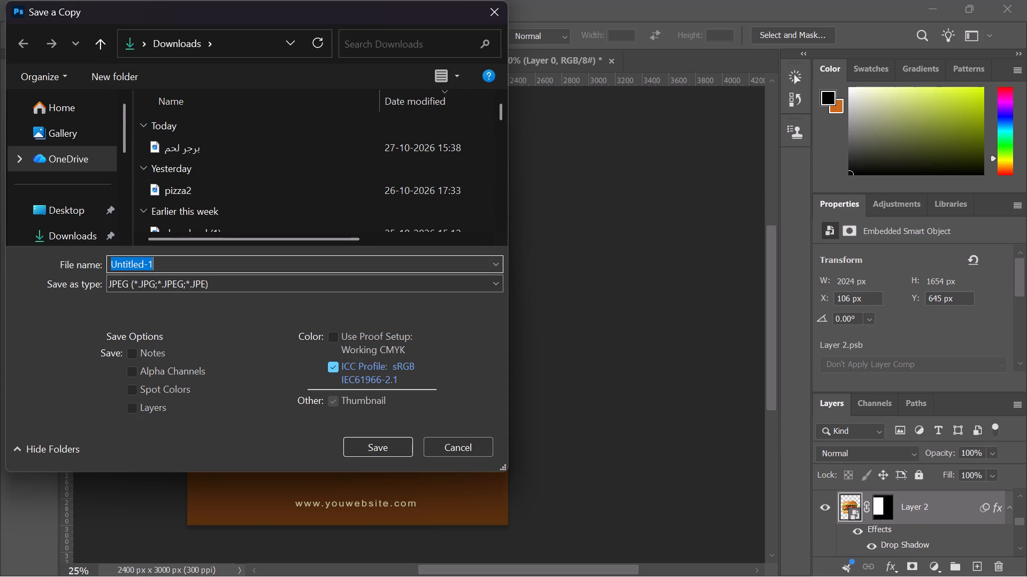
type("burg")
type("er")
key("space")
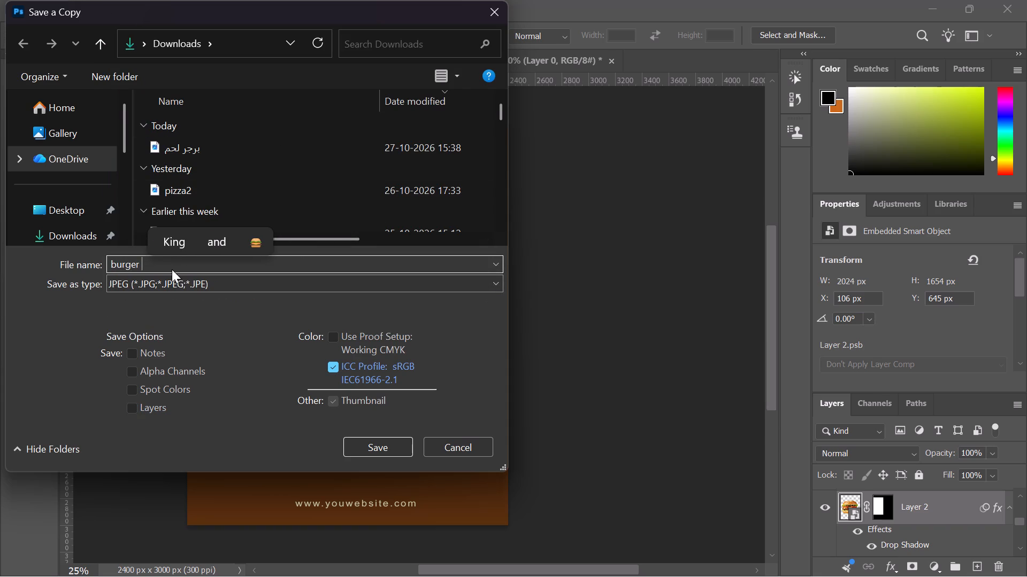
type("poster")
key("Return")
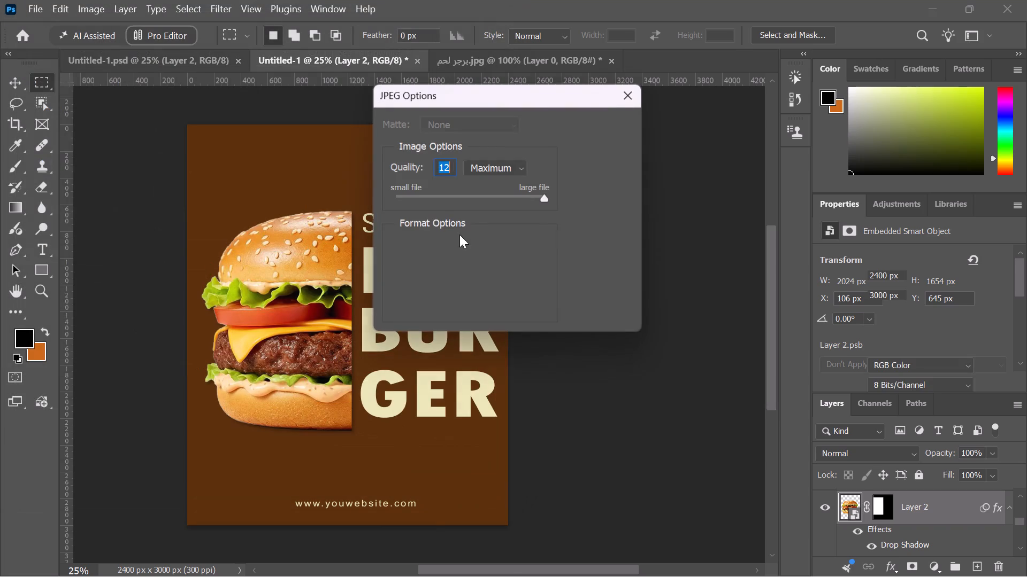
left_click(601, 124)
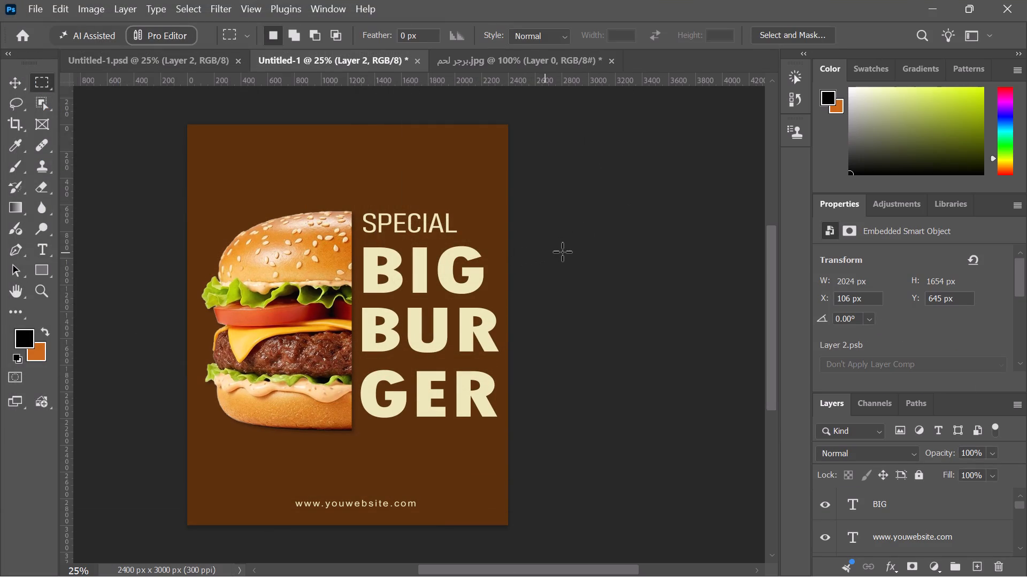
Switch to the Chrome window showing the Pinterest burger poster reference.
key("alt+Tab")
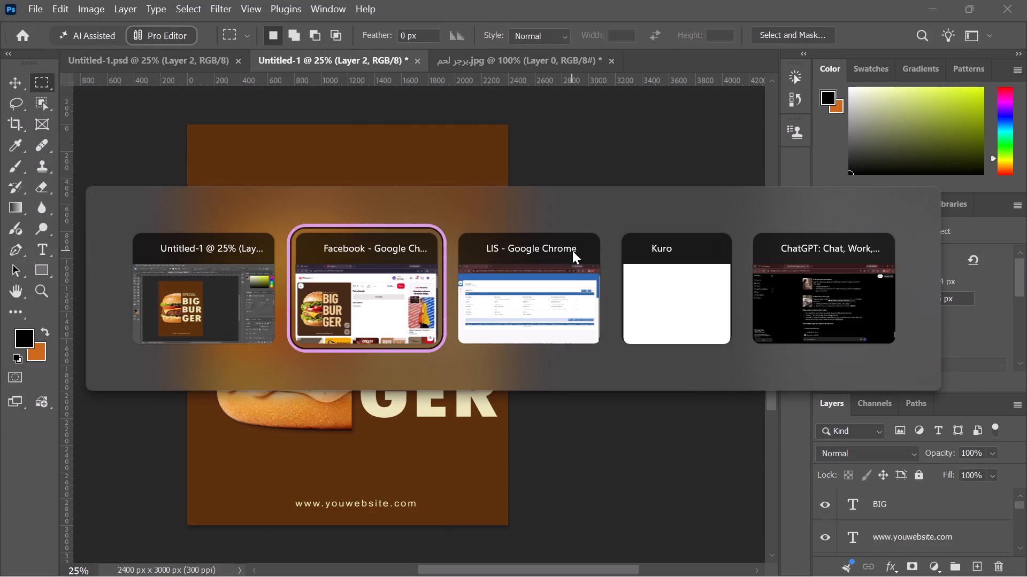
key("alt+Tab")
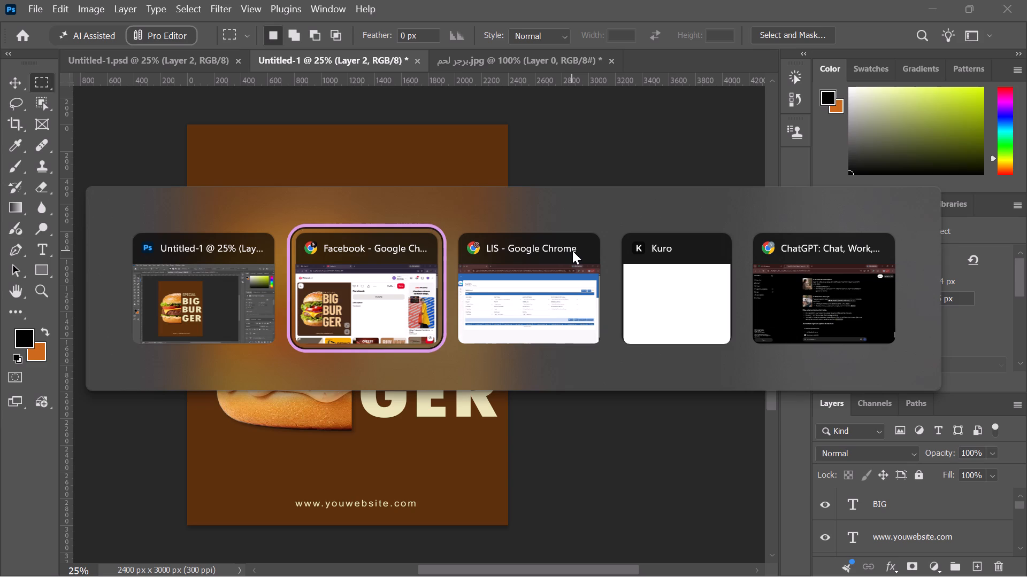